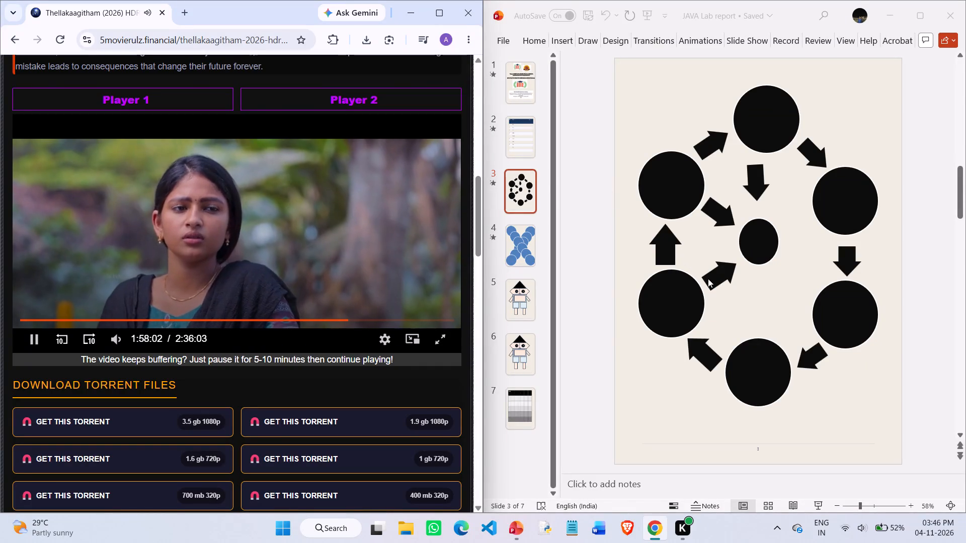
Paste a copy of the black arrow on slide 3, rotate it to point up, and place it between the bottom and centre circles.
left_click(708, 279)
left_click(708, 279)
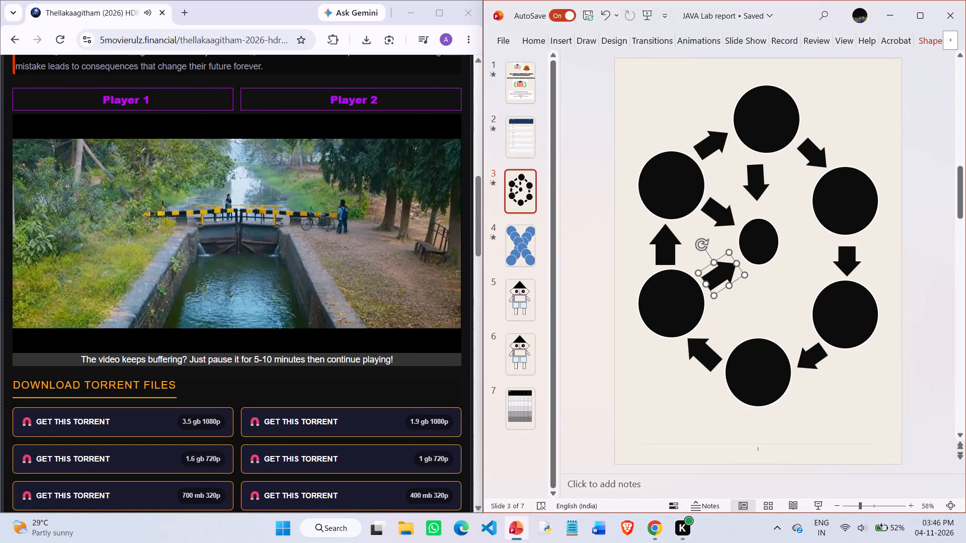
left_click(739, 306)
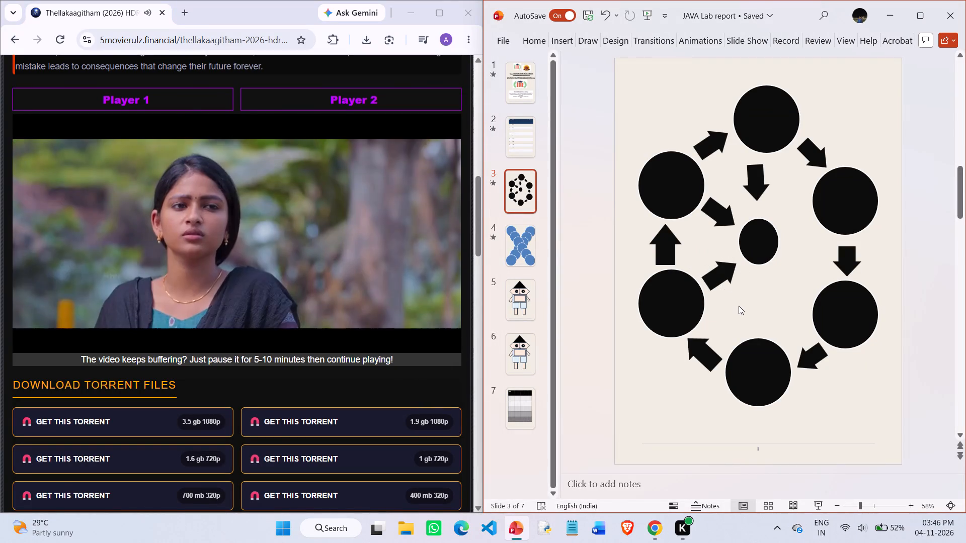
key("ctrl+v")
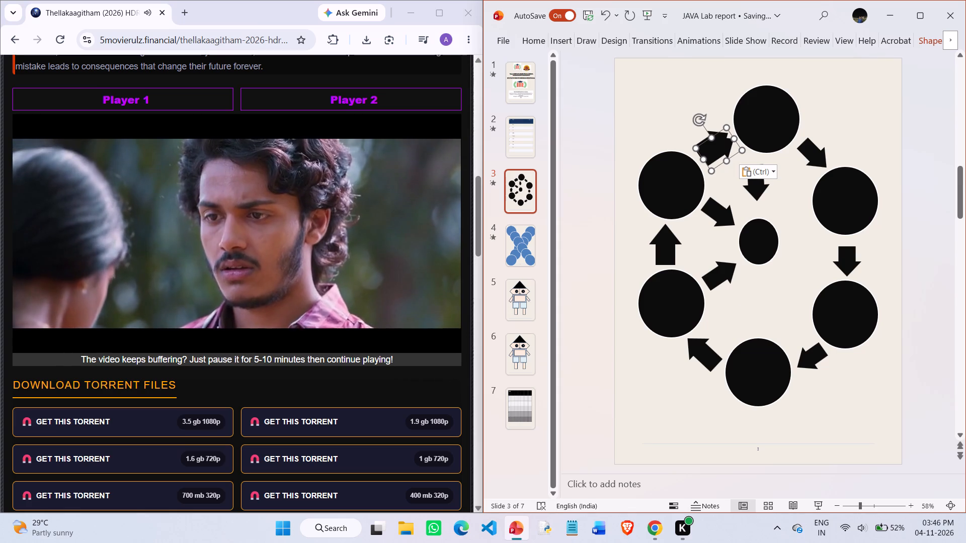
left_click_drag(720, 152, 769, 300)
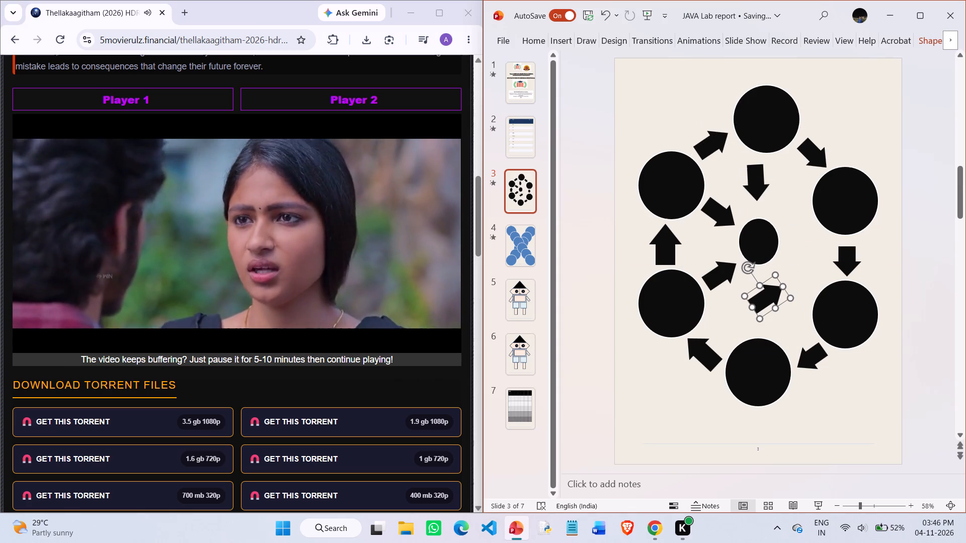
left_click_drag(750, 265, 747, 265)
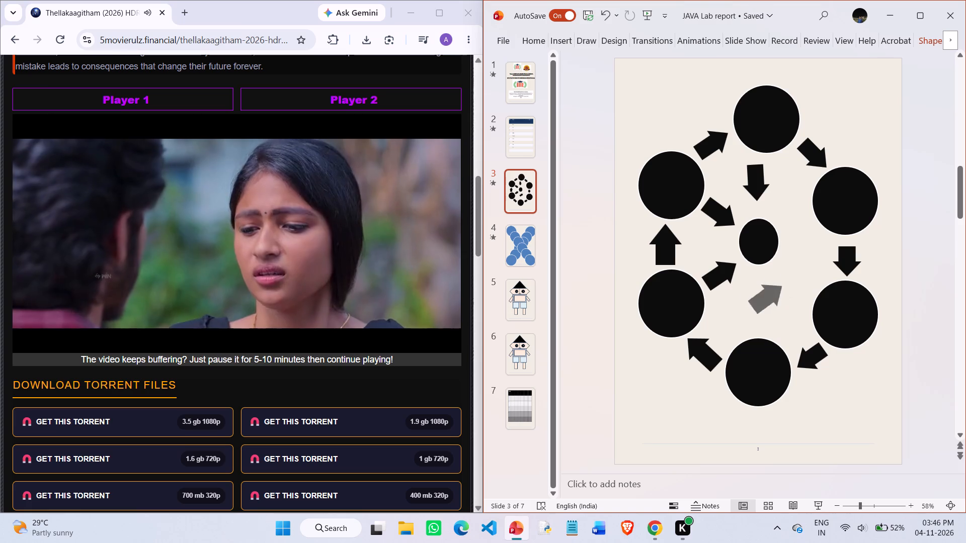
left_click_drag(747, 265, 735, 283)
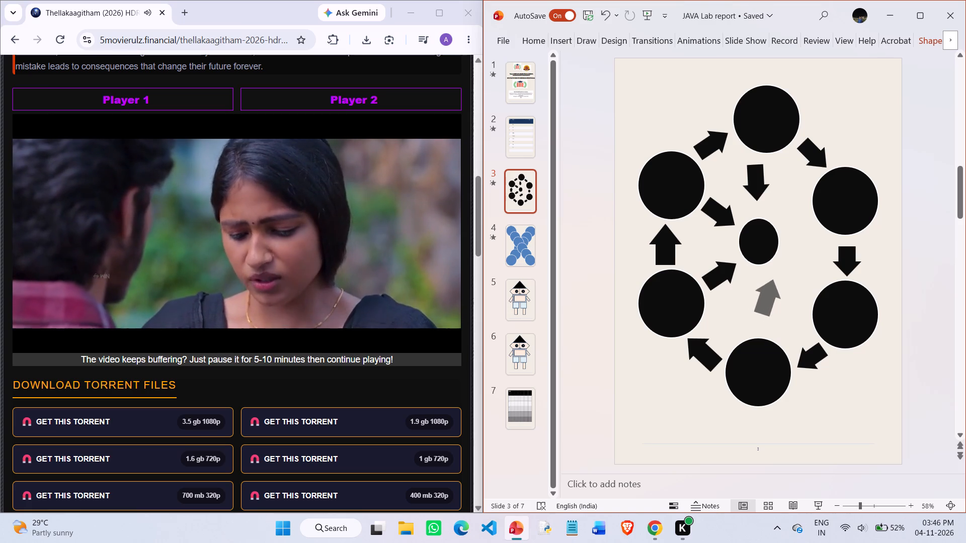
left_click_drag(735, 283, 734, 290)
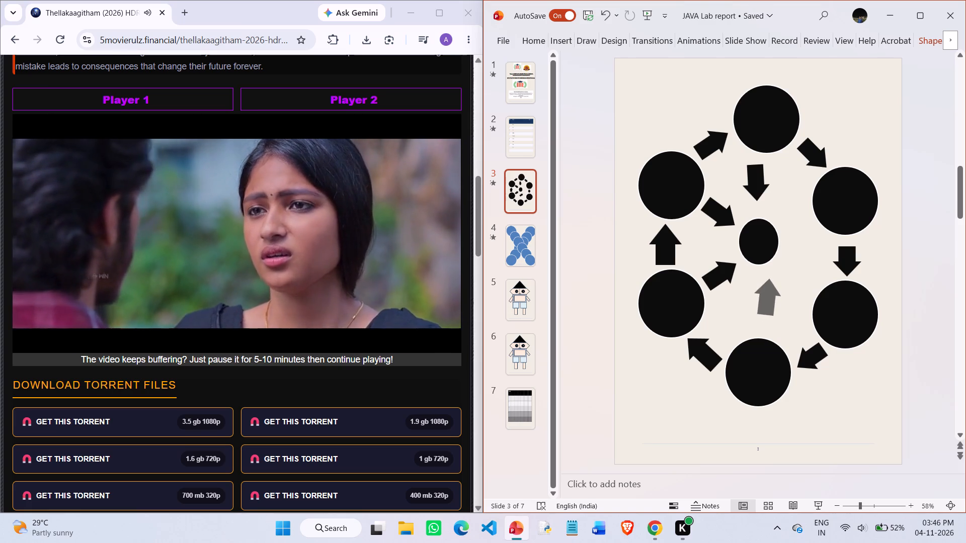
left_click_drag(734, 290, 734, 292)
left_click_drag(772, 304, 761, 311)
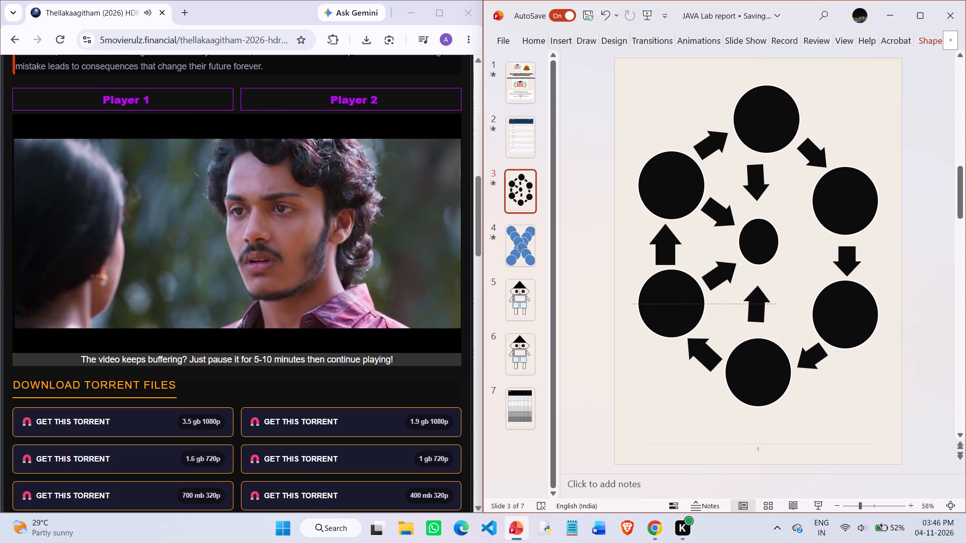
left_click_drag(761, 311, 763, 306)
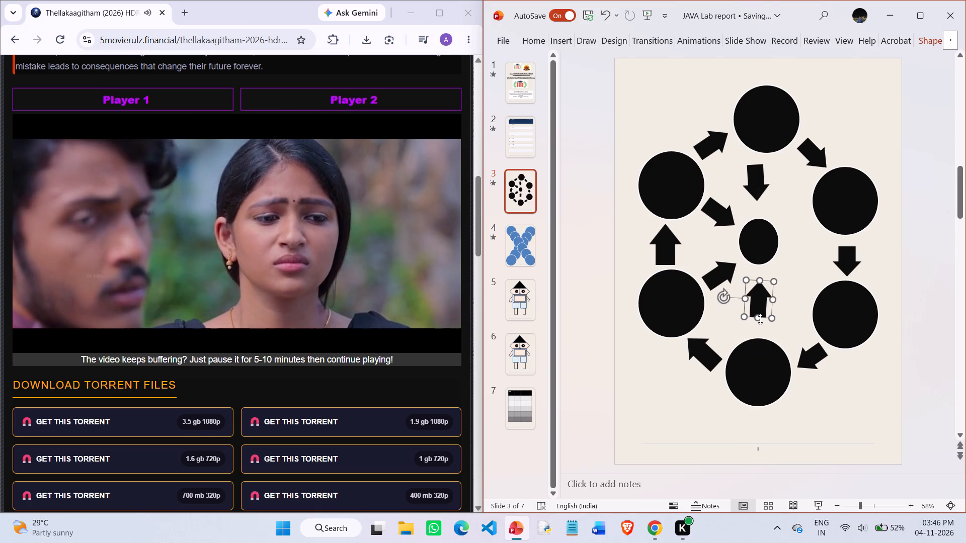
left_click(760, 319)
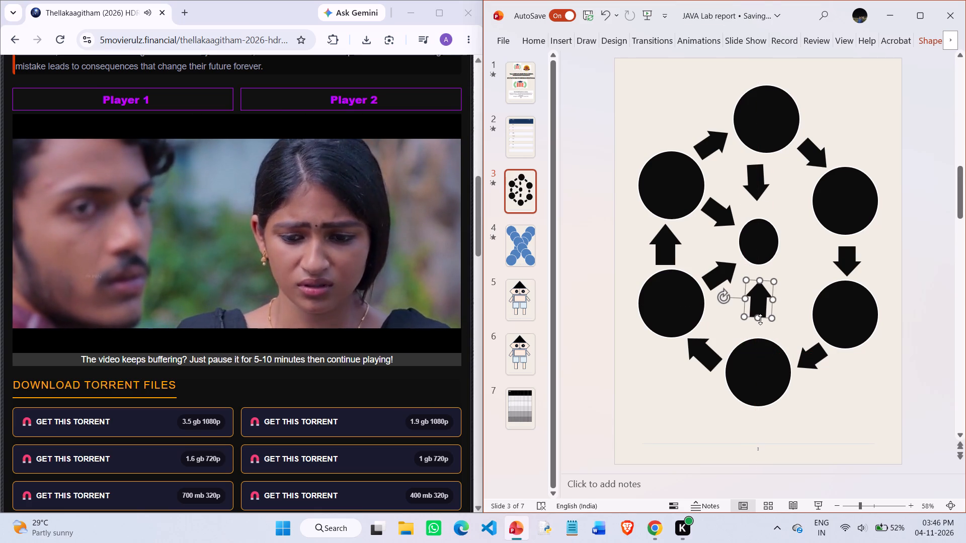
Nudge the bottom circle and the small centre circle slightly to line them up with the vertical arrows.
left_click(753, 351)
left_click_drag(753, 351, 753, 342)
left_click(753, 347)
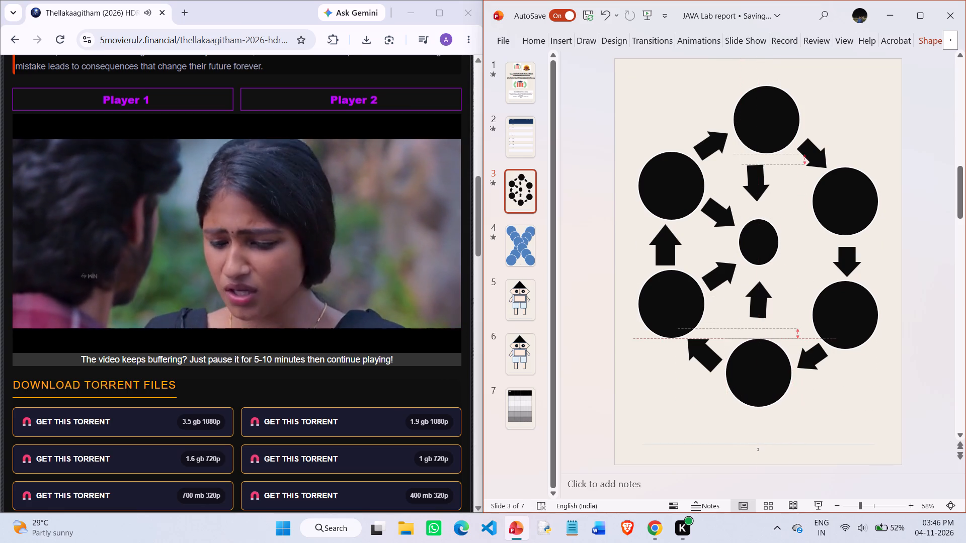
left_click(753, 243)
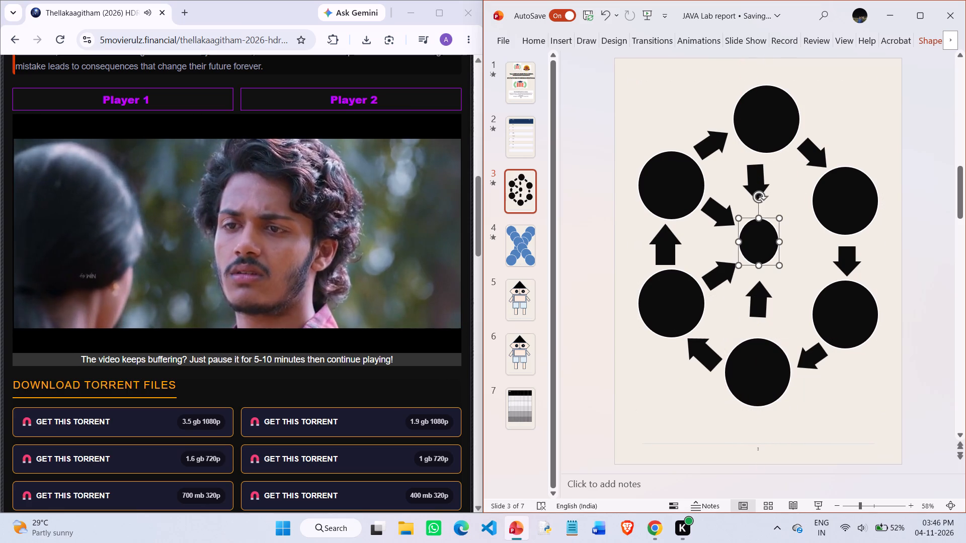
Lengthen the upward arrow below the centre circle so its tail reaches closer to the bottom circle.
left_click(754, 300)
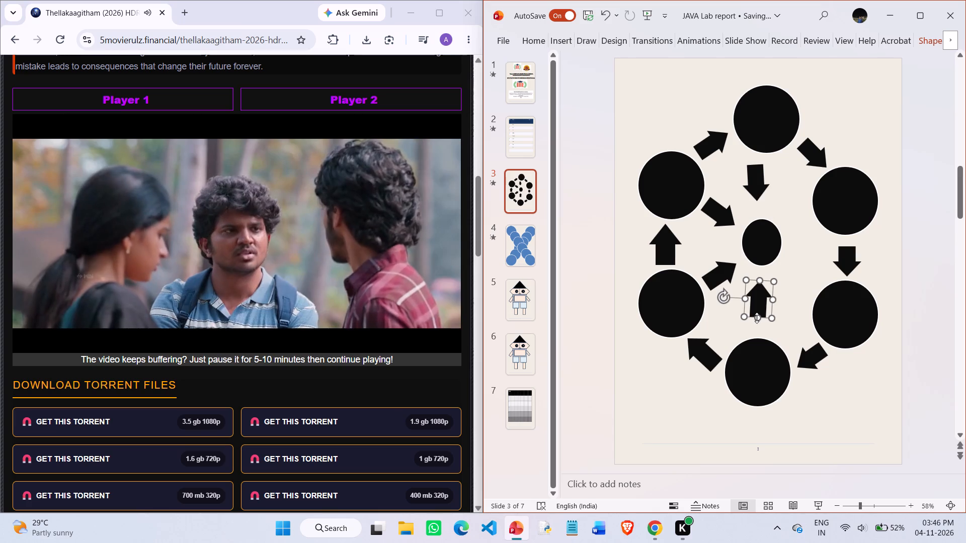
left_click_drag(757, 318, 757, 327)
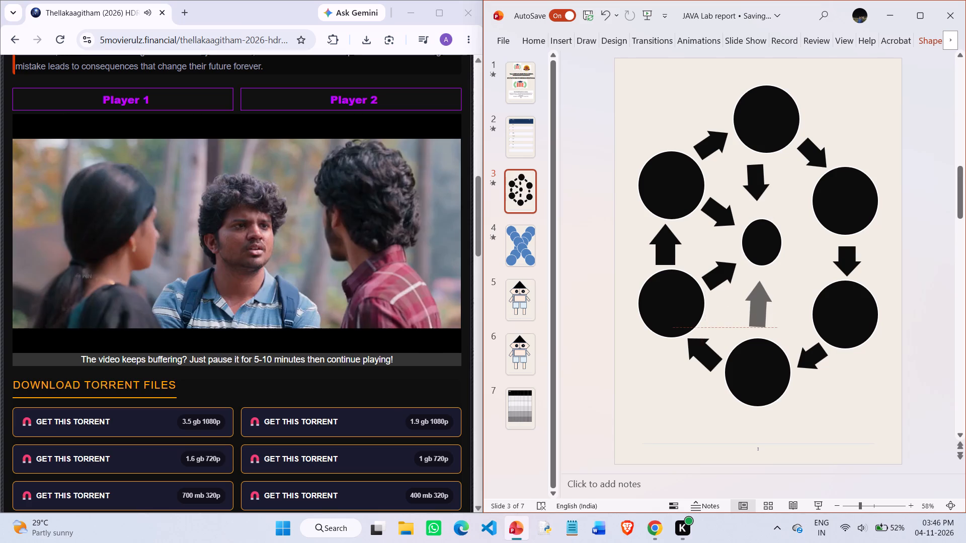
left_click_drag(757, 327, 753, 327)
left_click(755, 299)
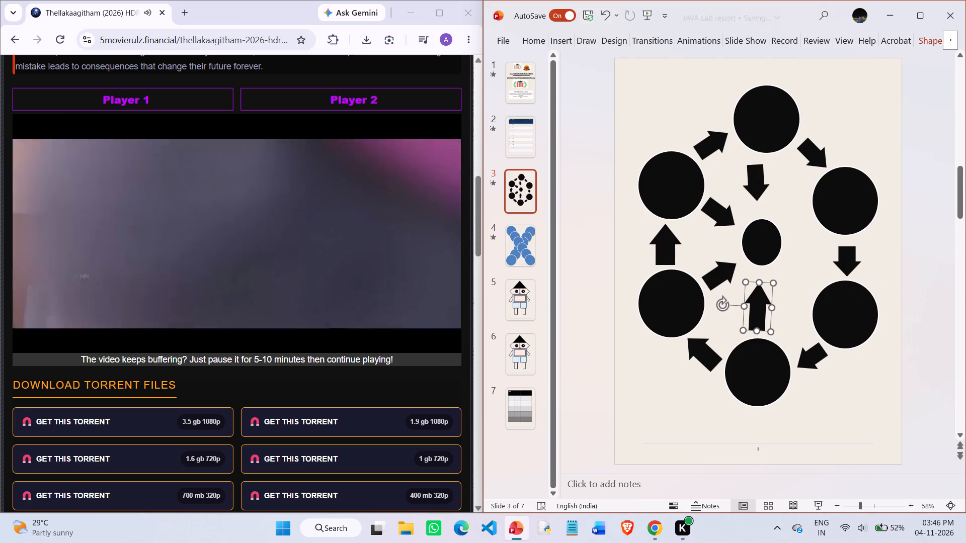
left_click(757, 254)
left_click(757, 254)
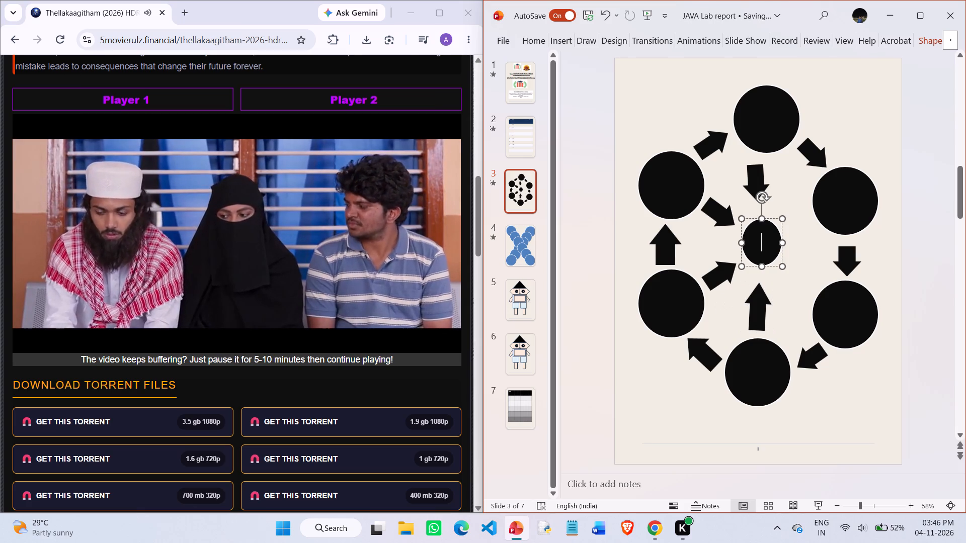
Shift the downward arrow to sit centred under the top circle and rotate it slightly so it is exactly vertical.
left_click(759, 175)
left_click_drag(759, 175, 764, 175)
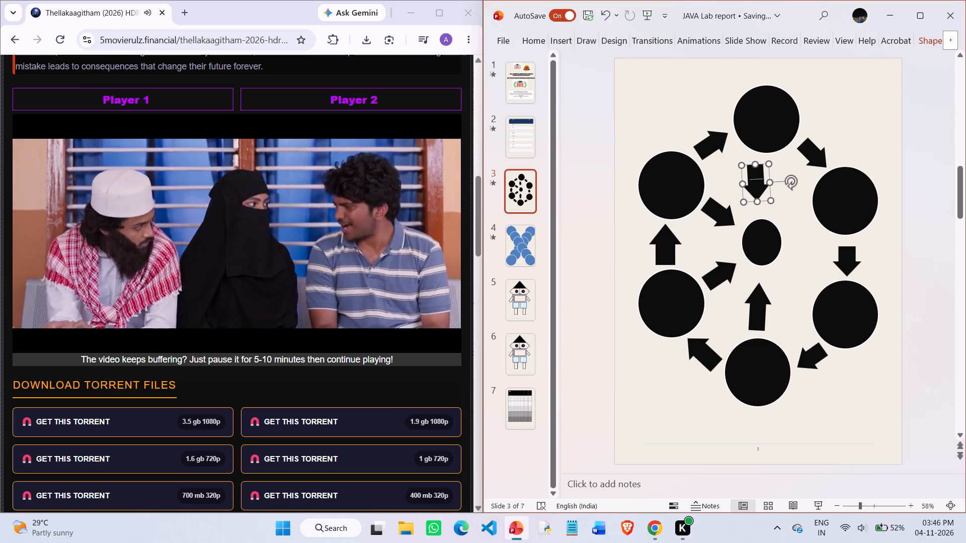
left_click_drag(764, 175, 764, 175)
left_click_drag(759, 174, 767, 174)
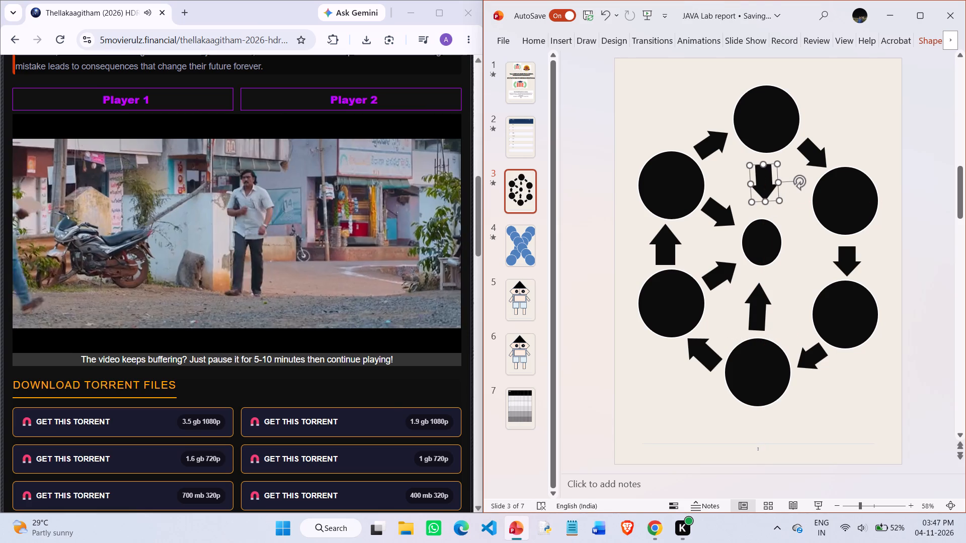
left_click(802, 179)
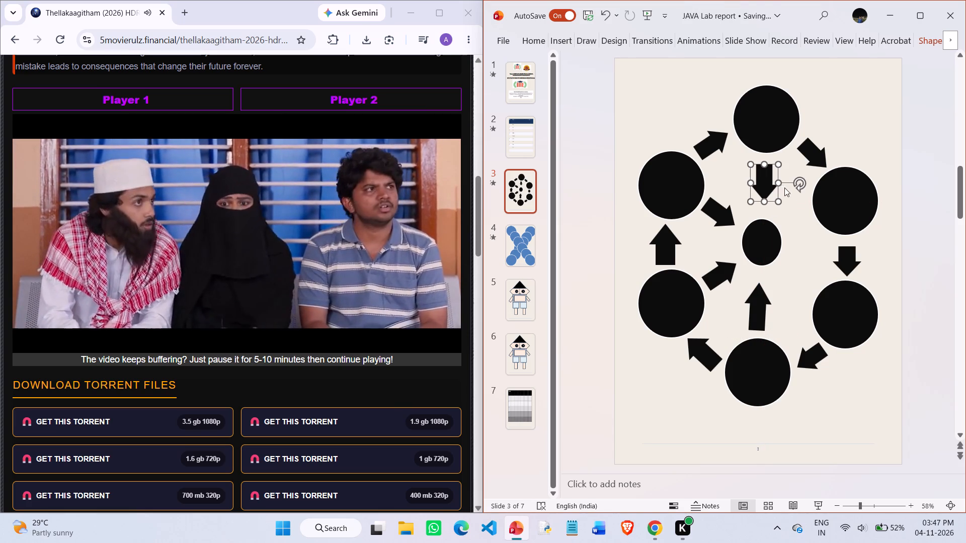
Lengthen the downward arrow under the top circle so its tip reaches closer to the centre circle.
left_click_drag(765, 202, 765, 210)
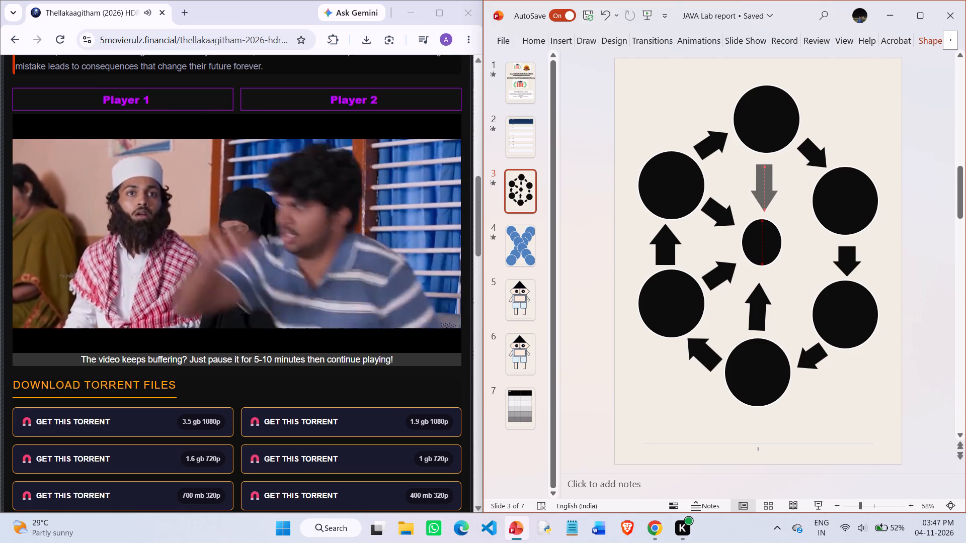
left_click_drag(765, 210, 765, 211)
Move the small centre circle slightly down, away from the tip of the downward arrow.
left_click(758, 236)
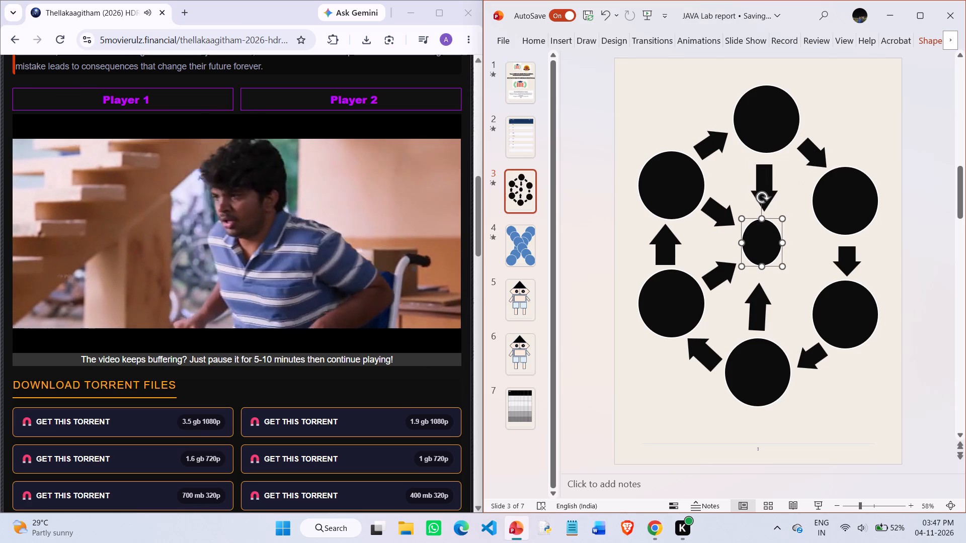
left_click(758, 237)
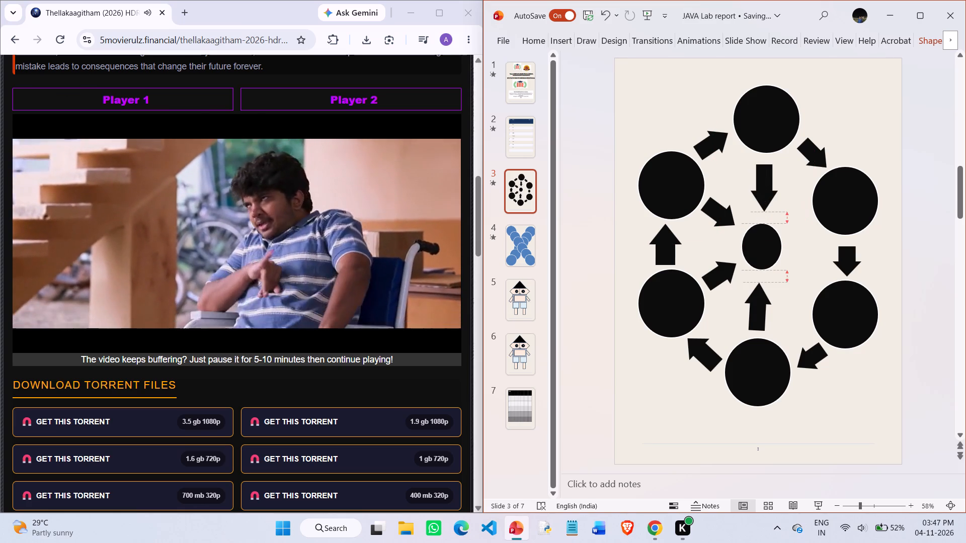
Paste another arrow copy, rotate it to point down-left, and place it between the upper-right circle and the centre circle.
left_click(738, 193)
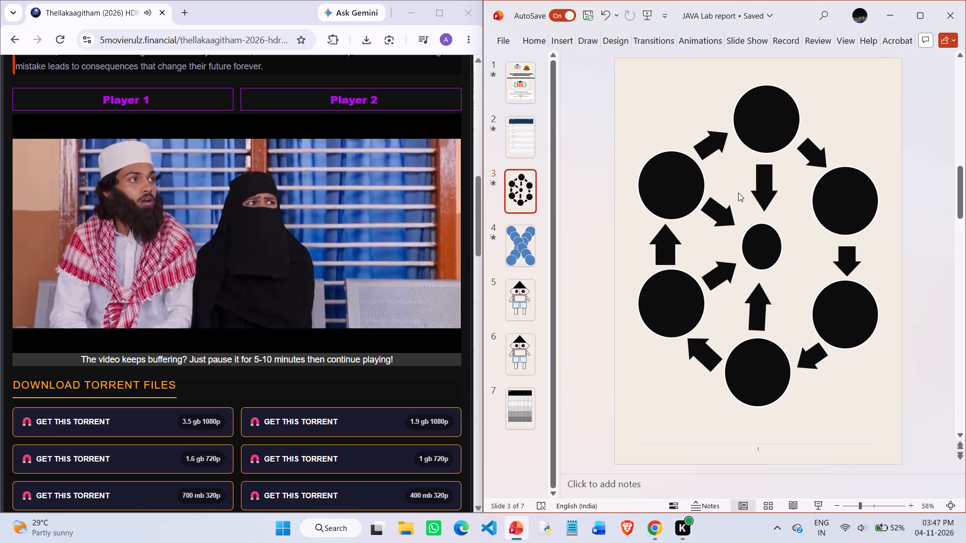
key("ctrl+v")
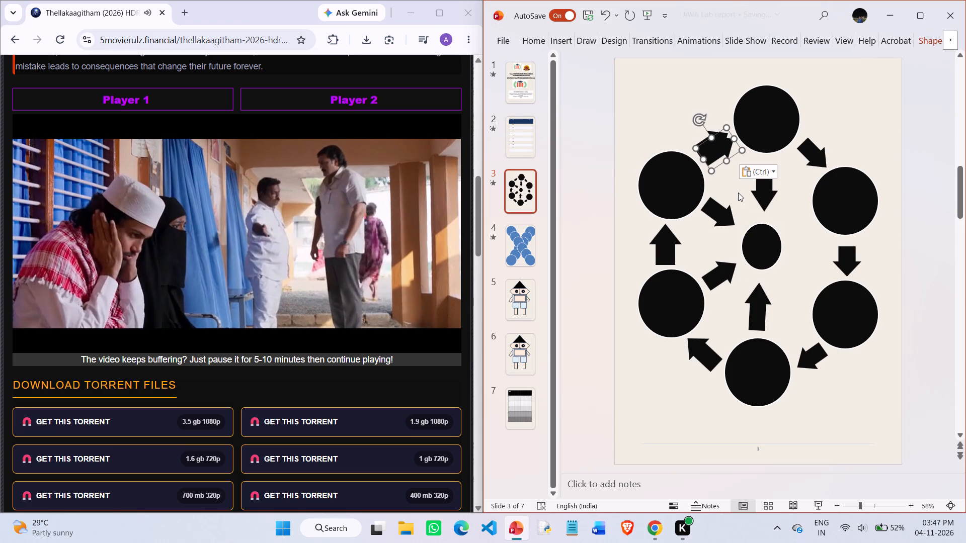
left_click_drag(716, 151, 745, 147)
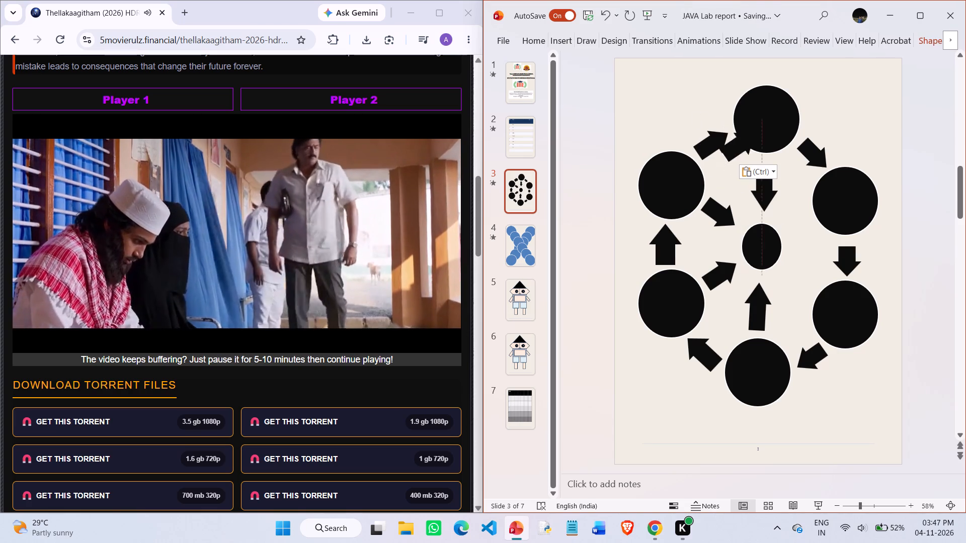
left_click_drag(745, 147, 806, 215)
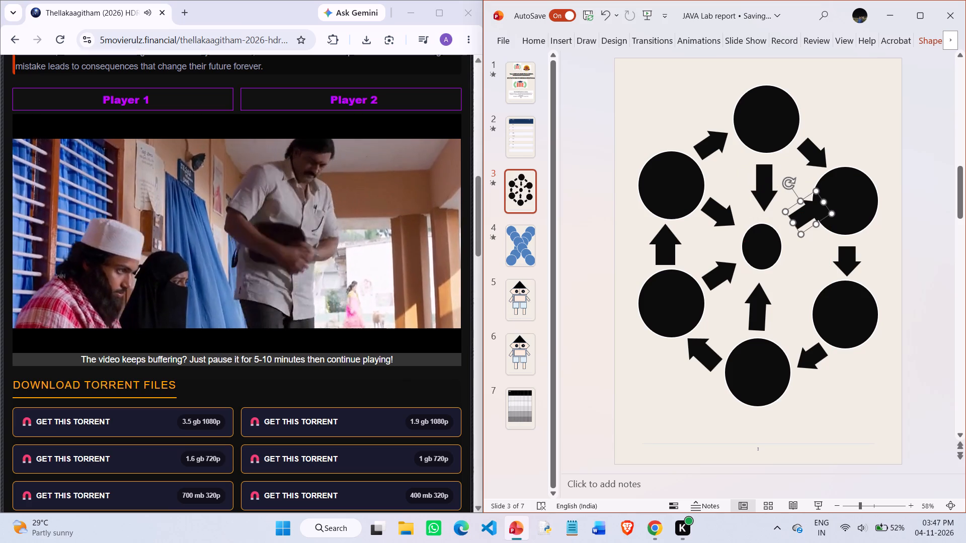
left_click_drag(788, 184, 821, 174)
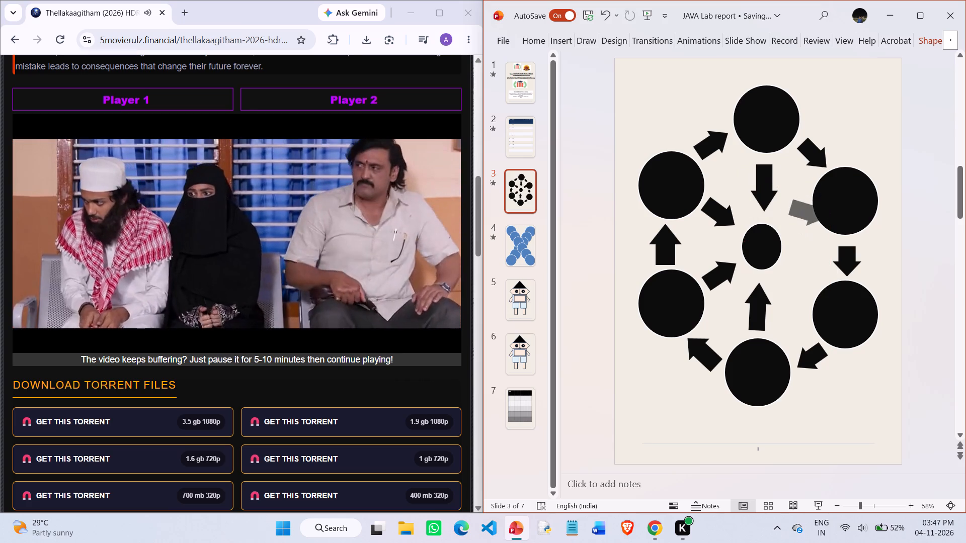
left_click_drag(821, 174, 818, 233)
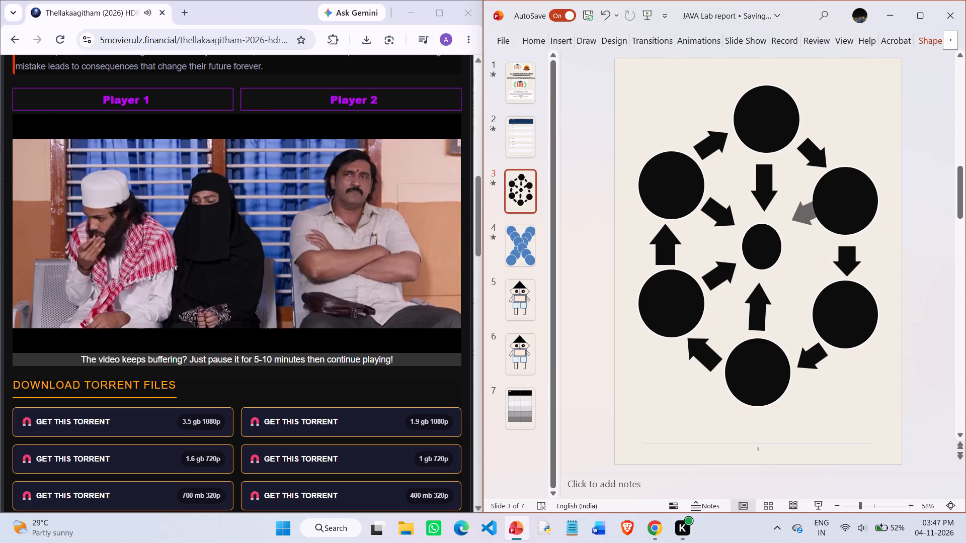
left_click_drag(818, 233, 831, 222)
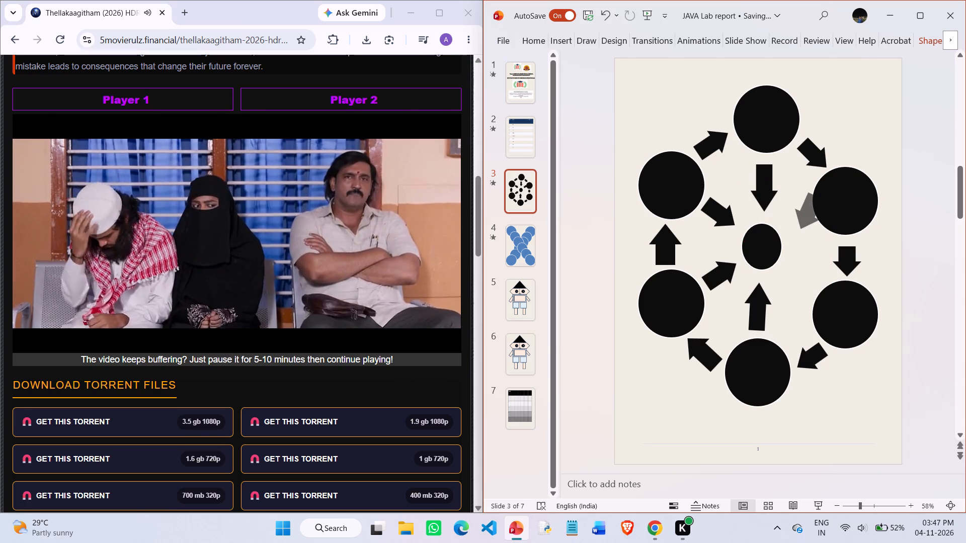
left_click_drag(831, 222, 828, 238)
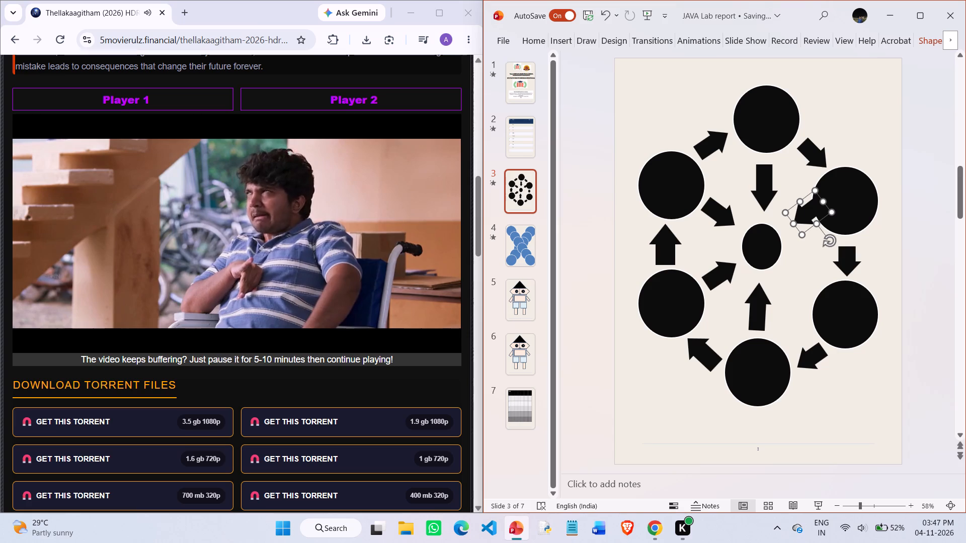
left_click_drag(814, 212, 810, 230)
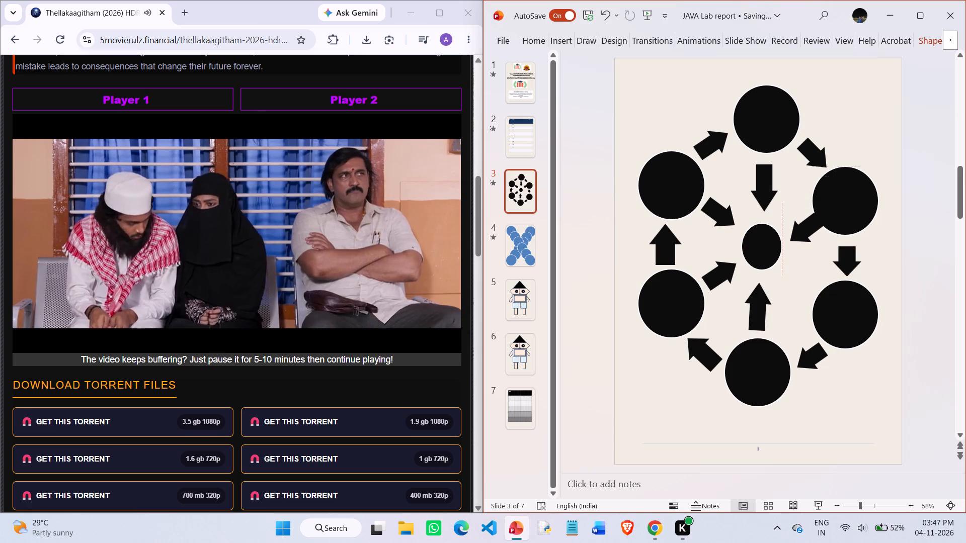
left_click_drag(810, 230, 808, 232)
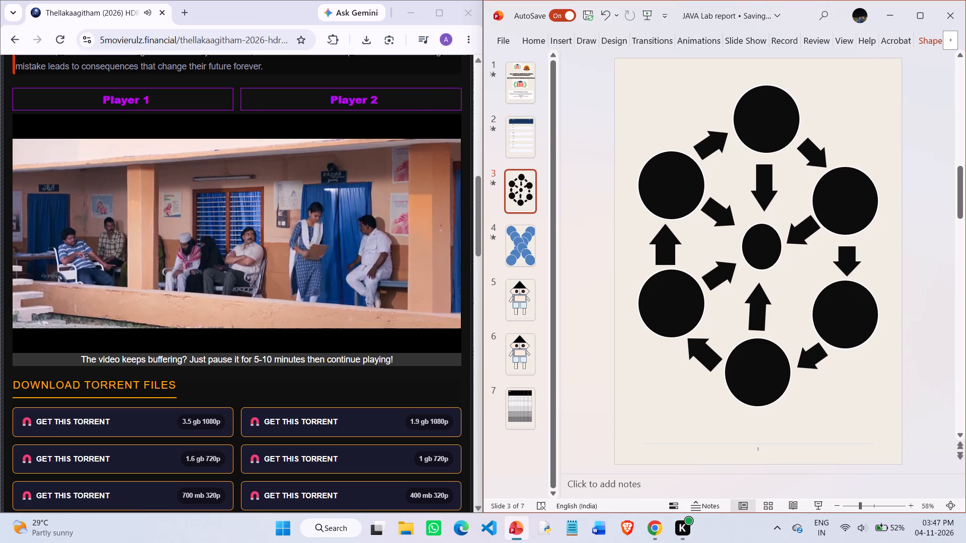
left_click_drag(808, 232, 807, 232)
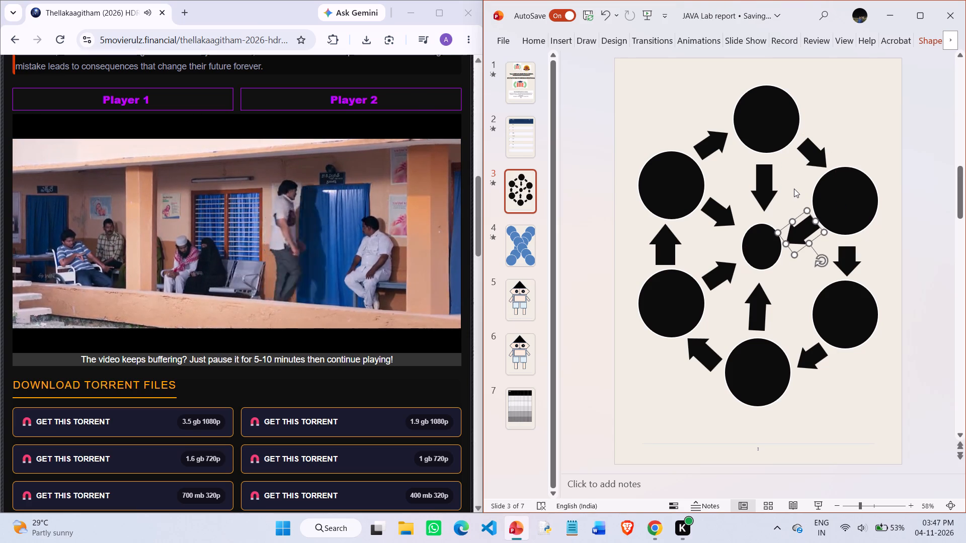
Paste another arrow copy, rotate it to point up-left, and place it between the lower-right circle and the centre circle.
left_click(794, 189)
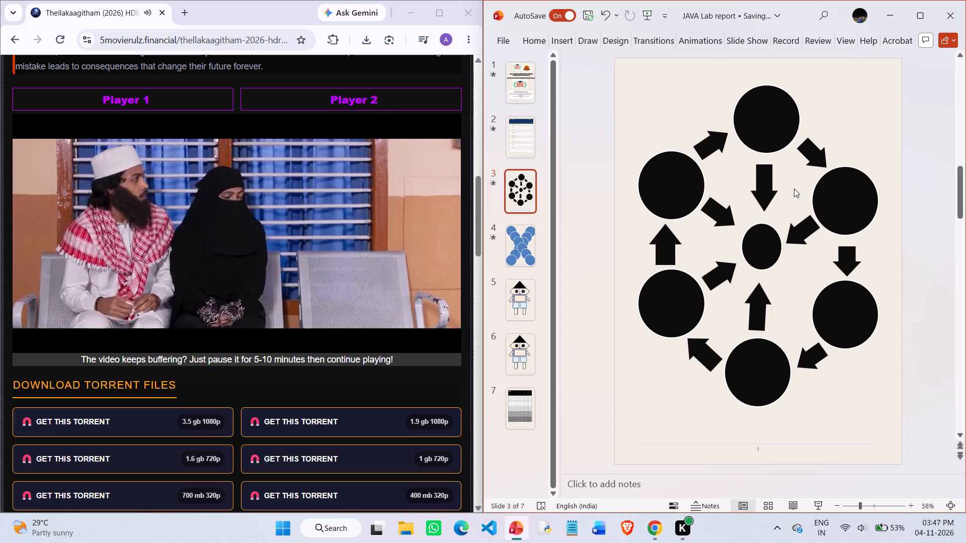
key("ctrl+v")
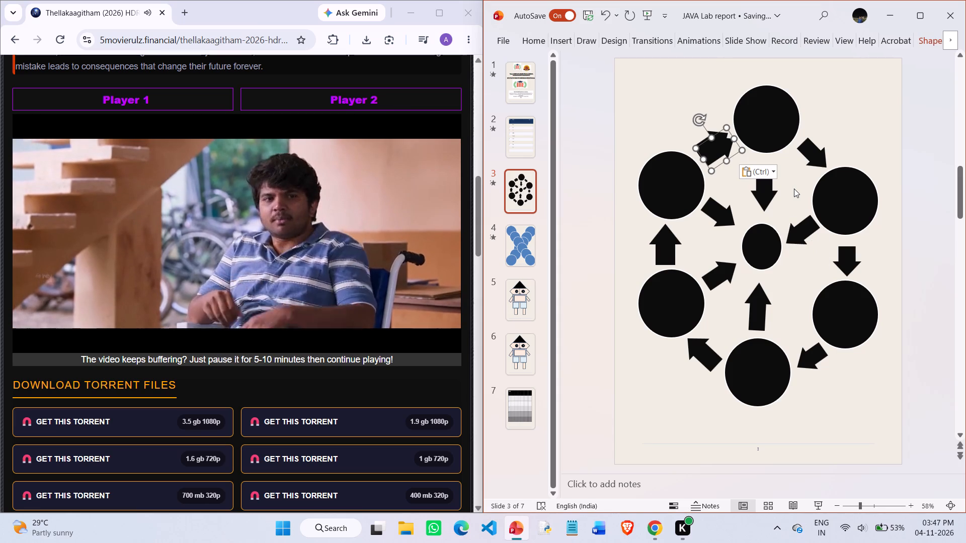
left_click_drag(724, 145, 764, 173)
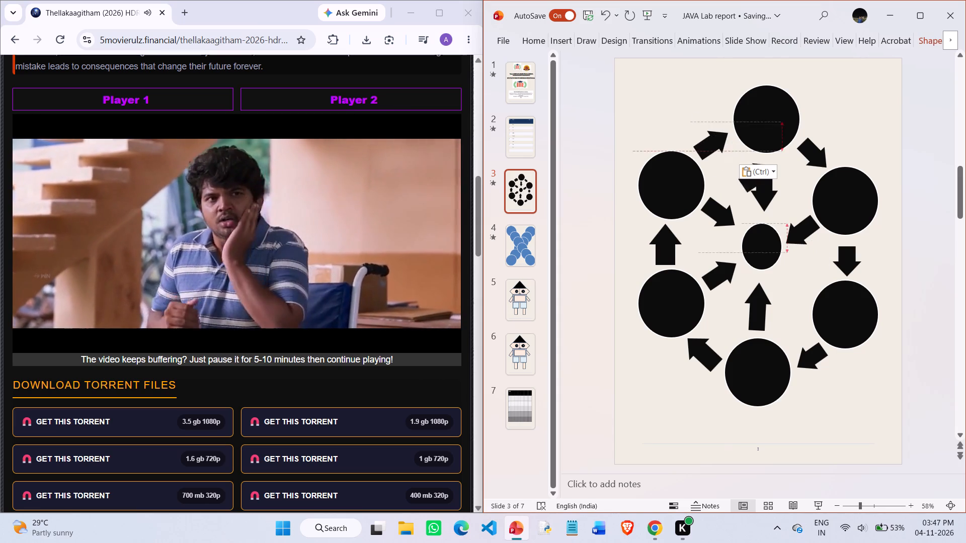
left_click_drag(764, 173, 809, 281)
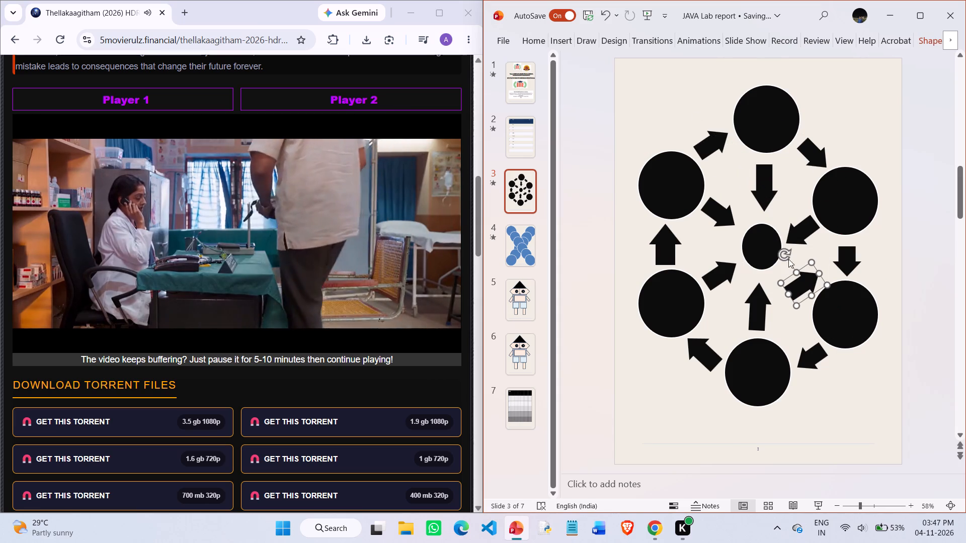
left_click_drag(783, 254, 839, 307)
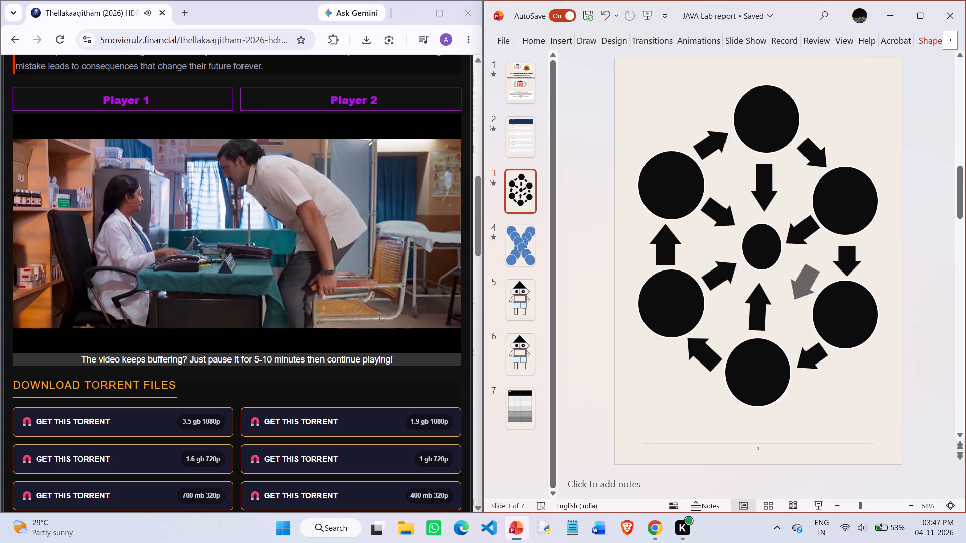
left_click_drag(839, 307, 779, 304)
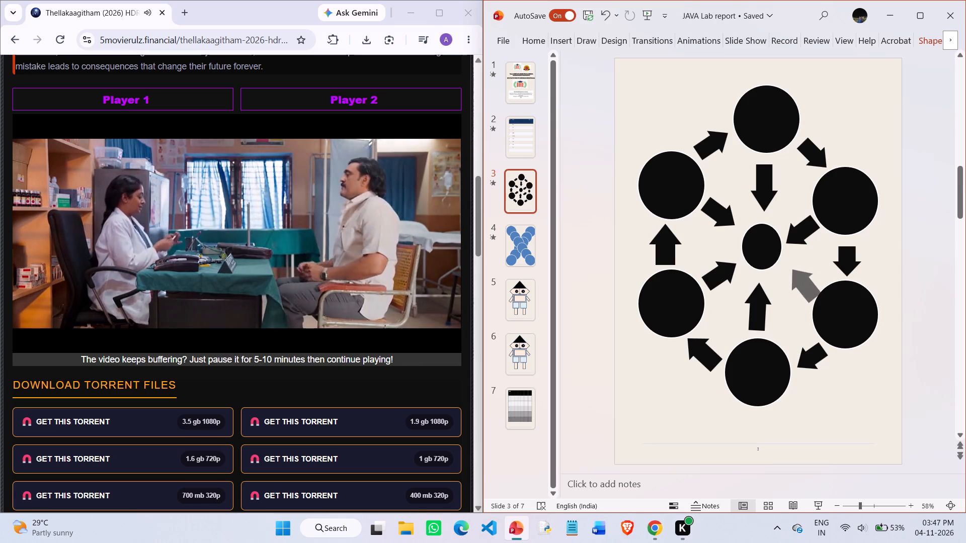
left_click_drag(779, 304, 779, 308)
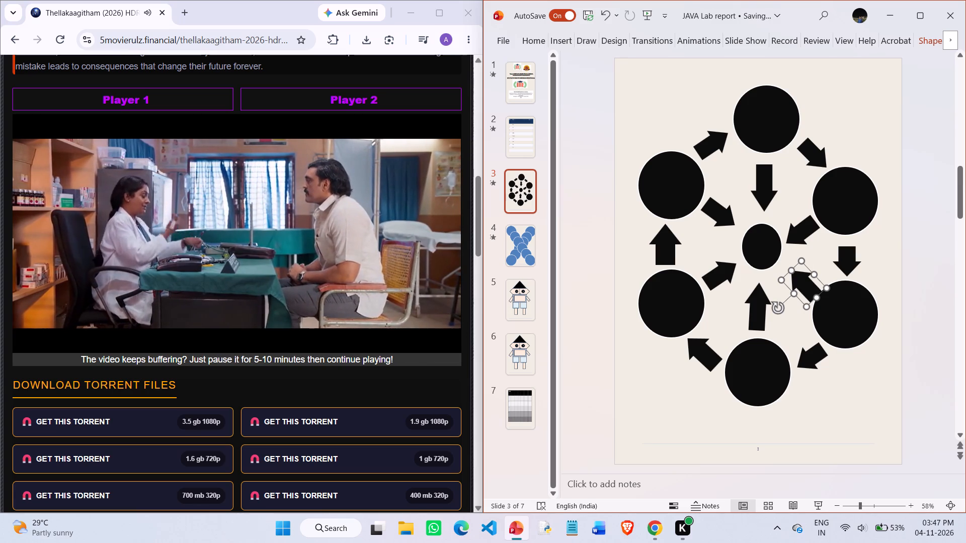
left_click_drag(802, 286, 795, 282)
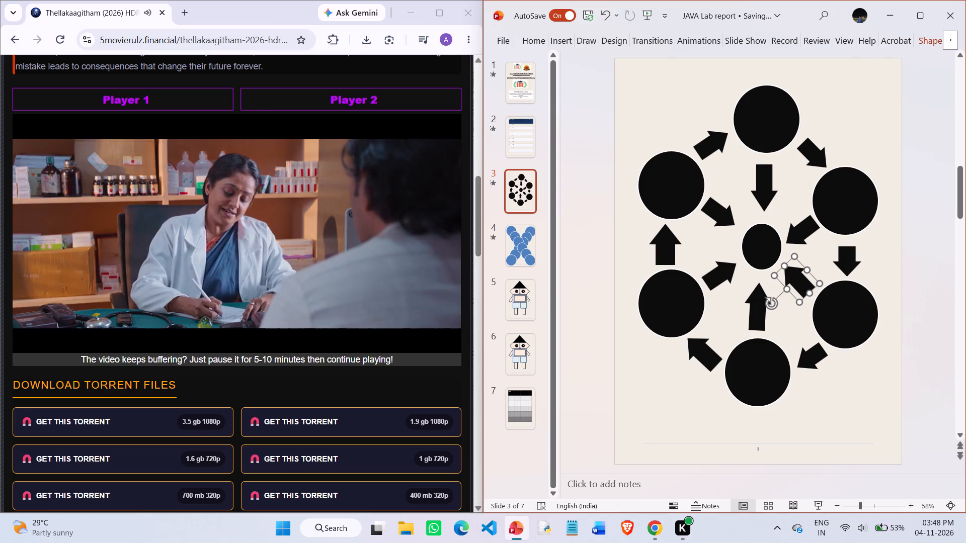
Fine-tune the new lower-right inner arrow's position and lengthen it slightly so its tip reaches toward the centre circle.
left_click(776, 276)
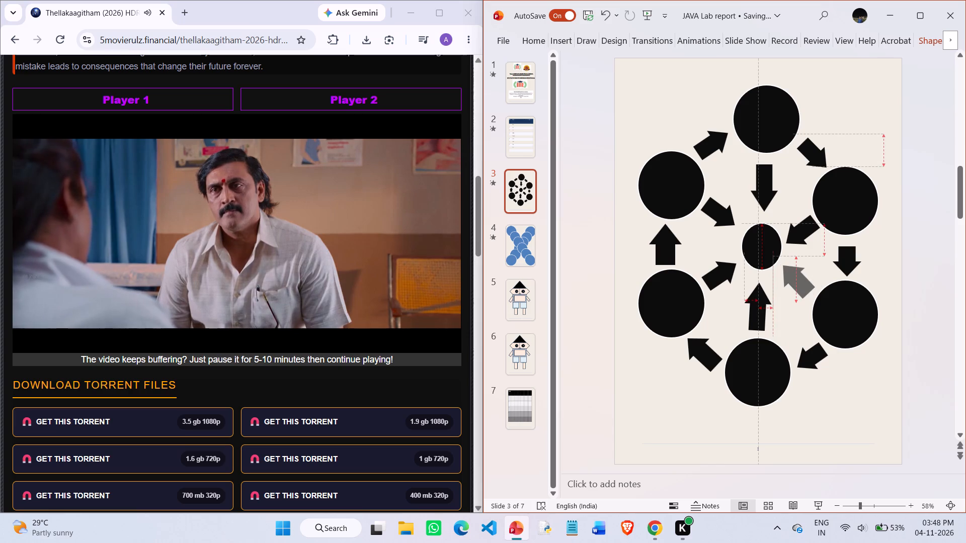
left_click(796, 282)
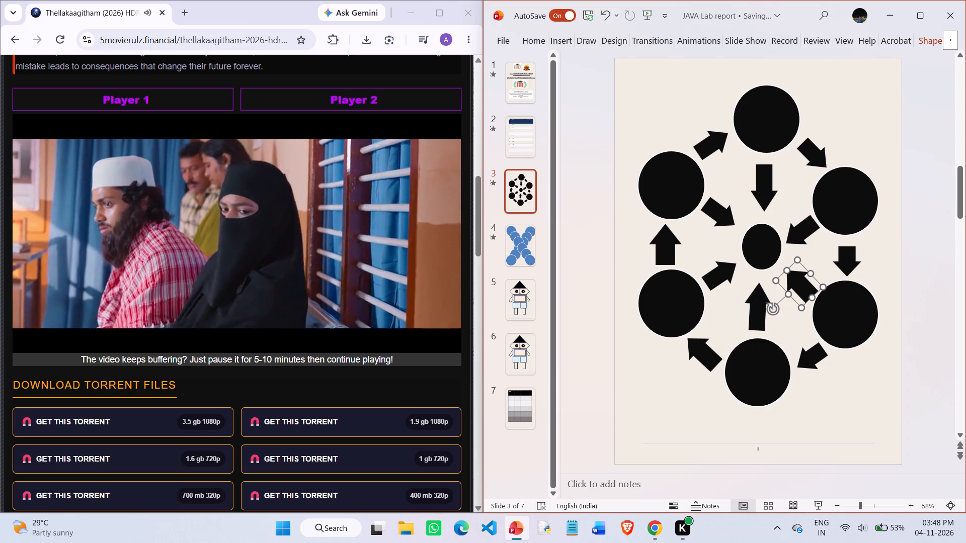
left_click_drag(788, 270, 784, 270)
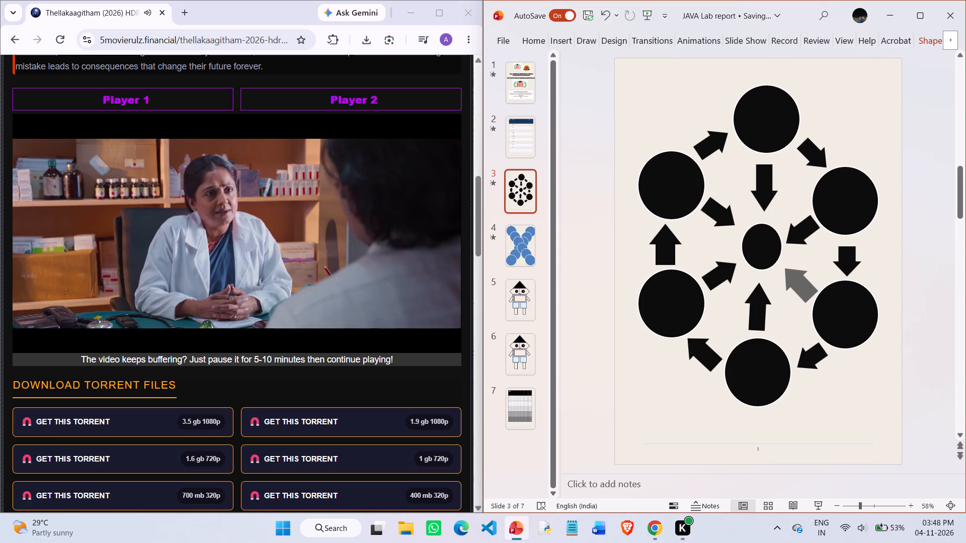
left_click_drag(784, 270, 783, 270)
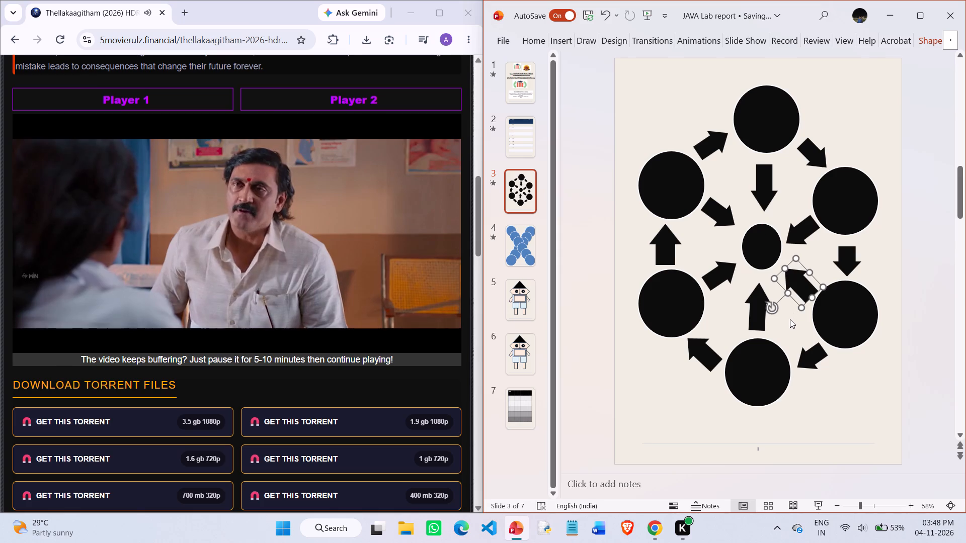
left_click(790, 319)
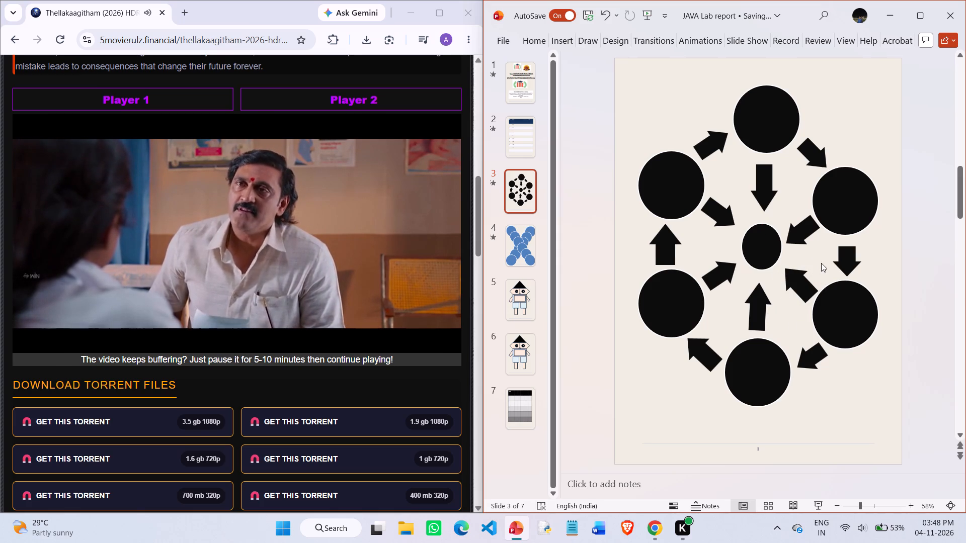
left_click(843, 259)
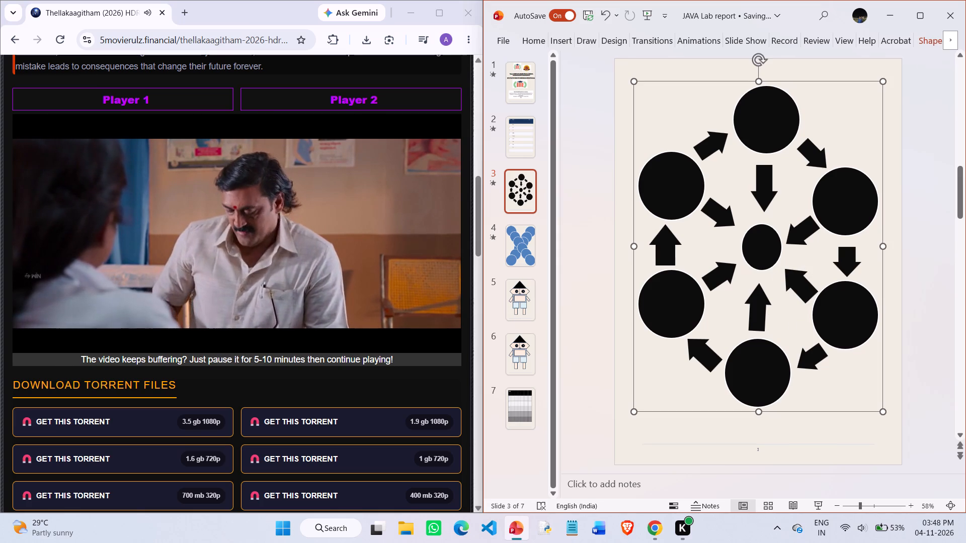
Switch to Chrome, pause and resume the playing video, and raise its volume.
left_click(266, 237)
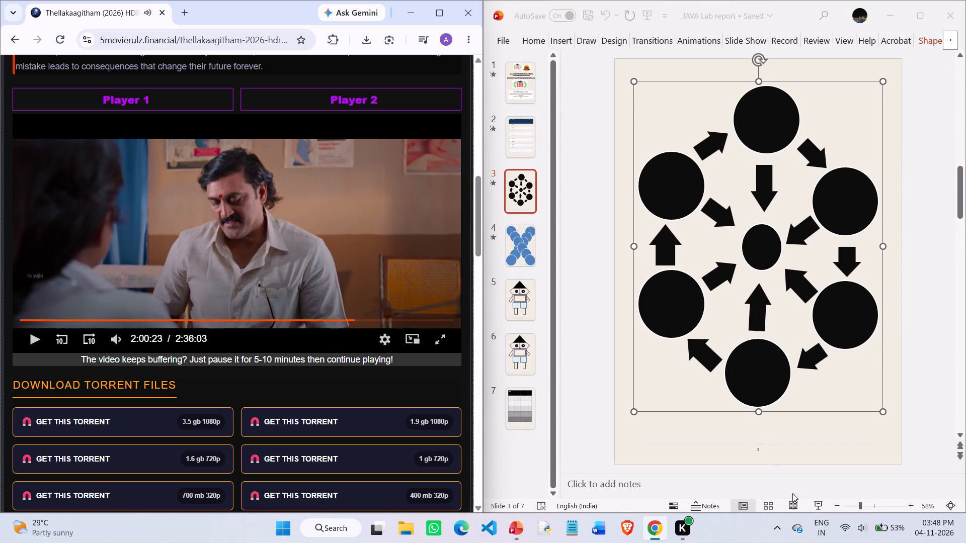
left_click(857, 532)
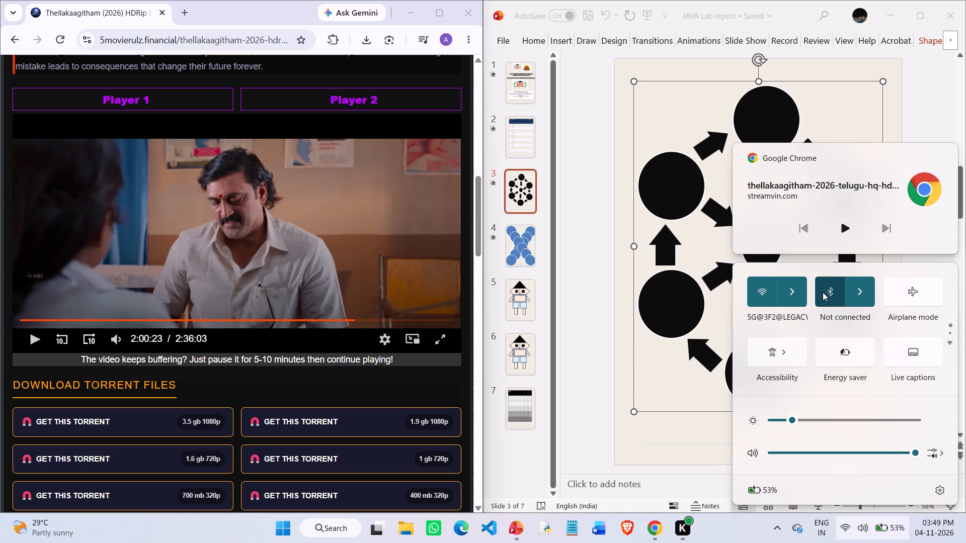
left_click(37, 337)
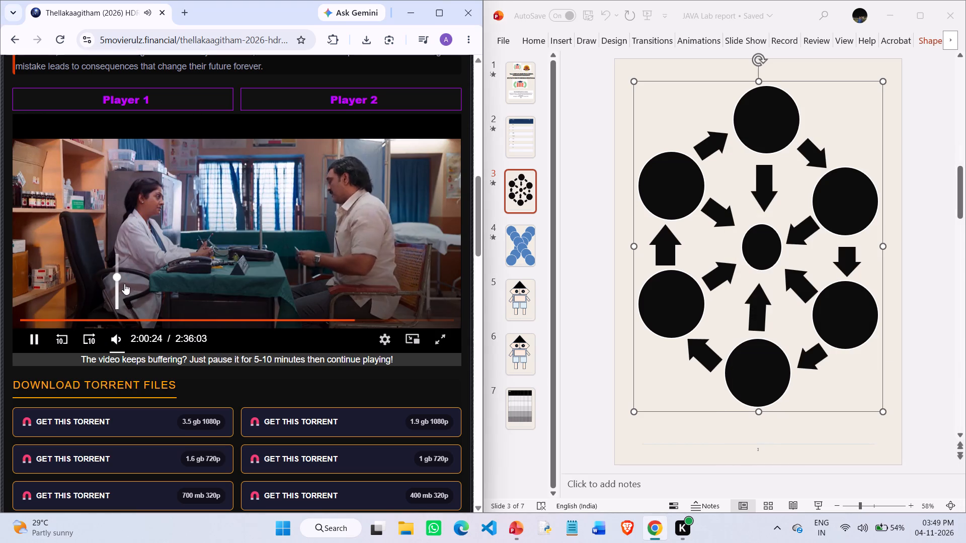
left_click_drag(118, 278, 118, 256)
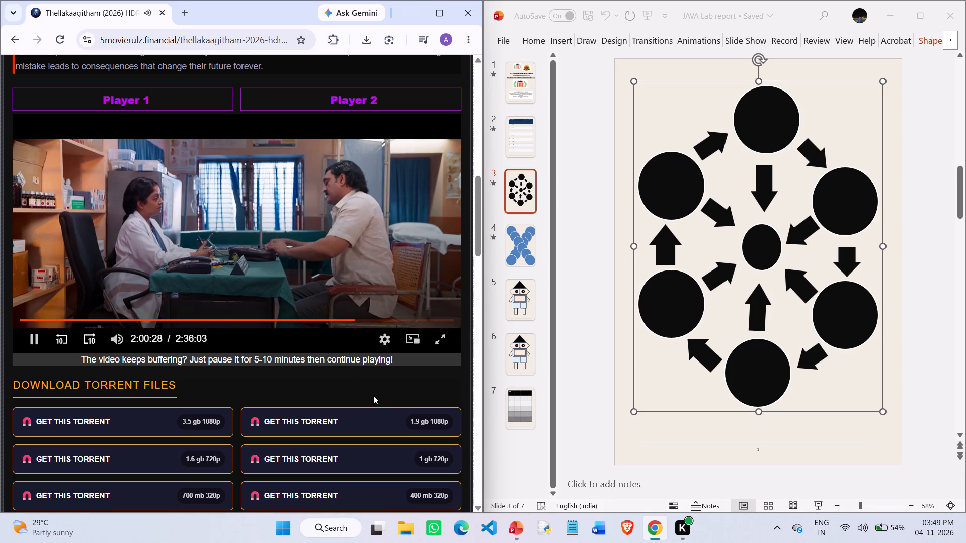
Switch back to PowerPoint and move the small centre circle slightly up, closer to the downward arrow.
left_click(668, 378)
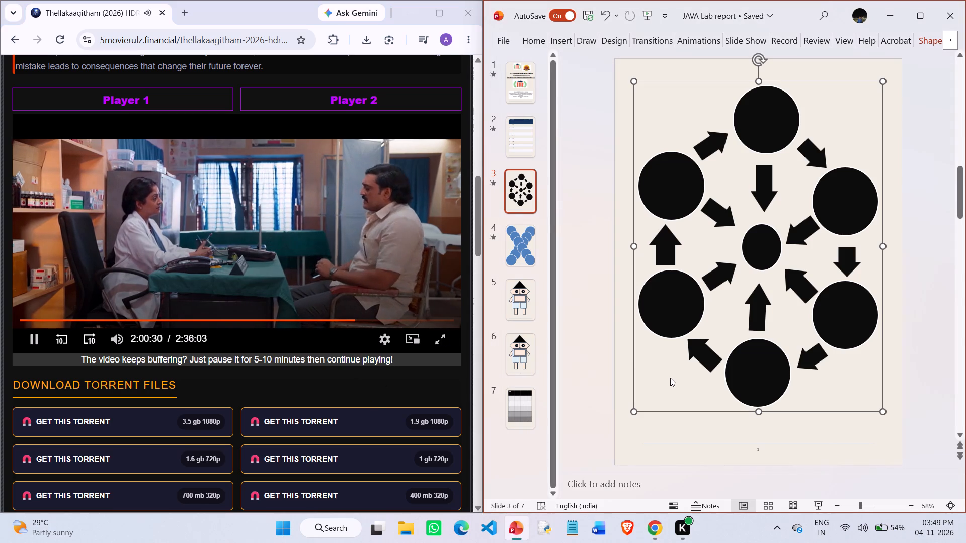
left_click(758, 382)
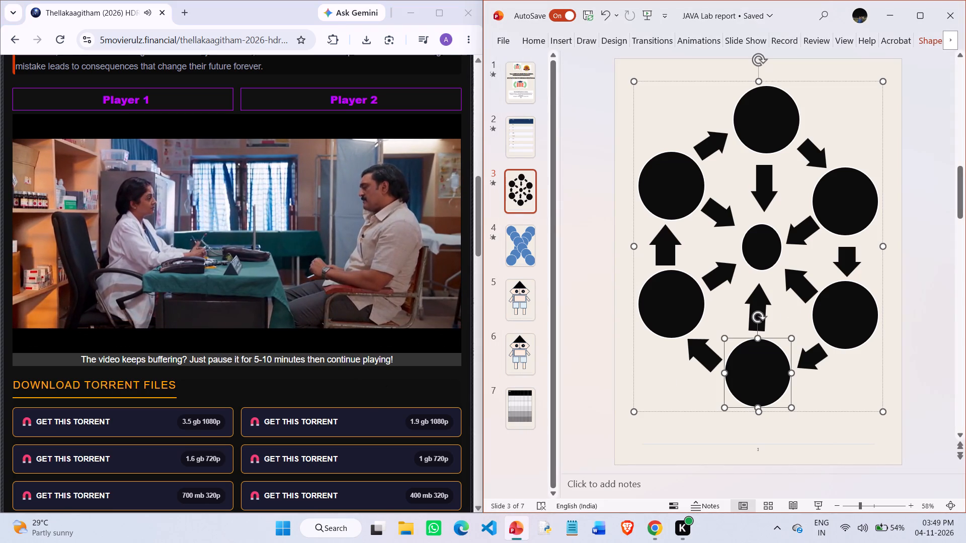
left_click(717, 305)
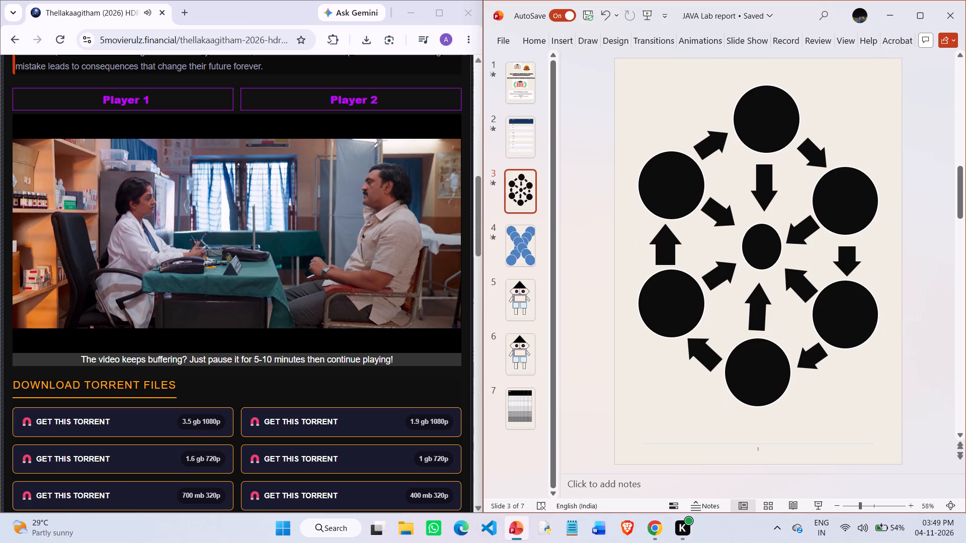
left_click(760, 240)
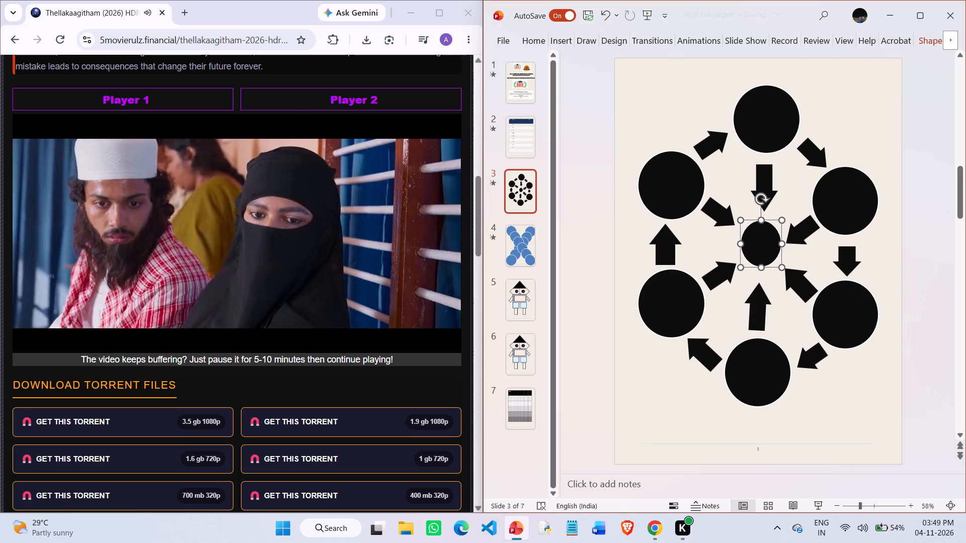
left_click(759, 236)
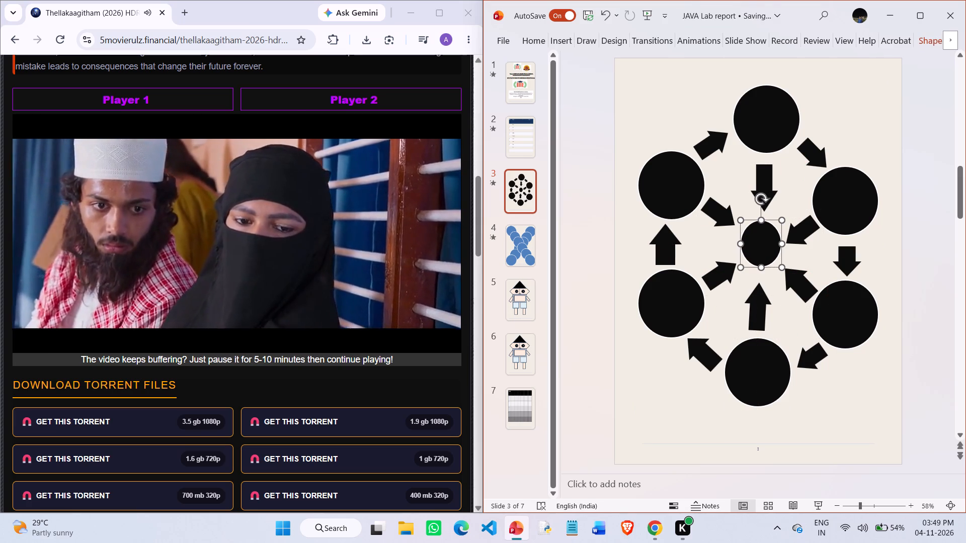
Give the small centre circle a white fill and a black outline.
left_click(766, 187)
left_click(761, 251)
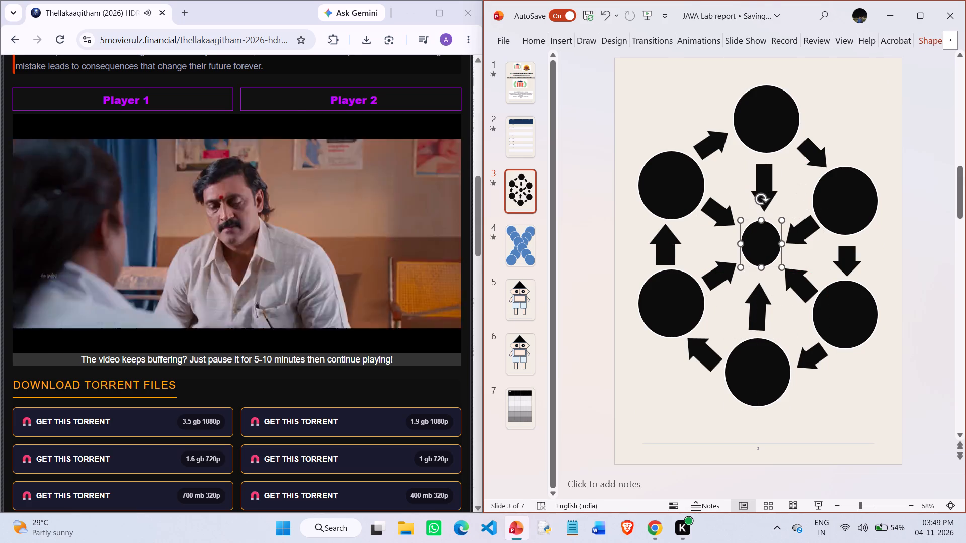
left_click(929, 45)
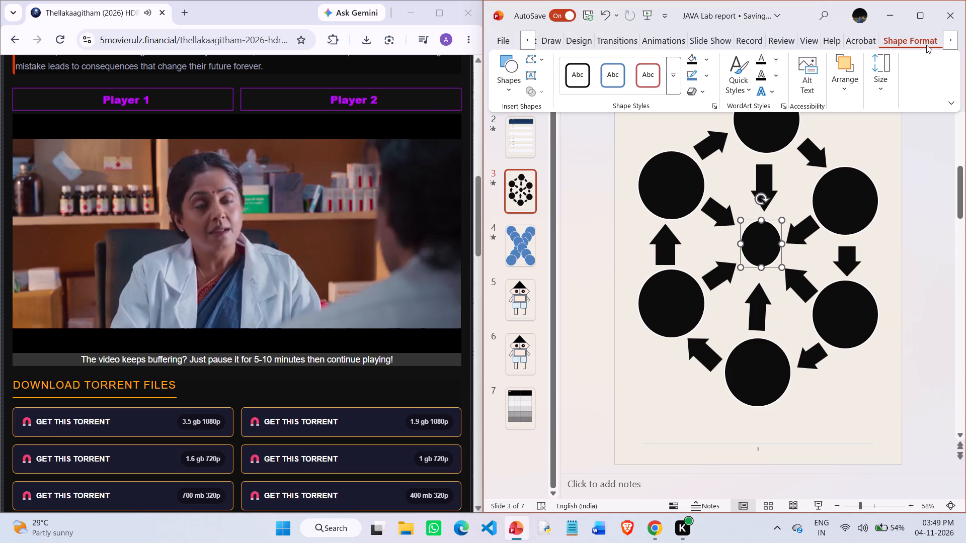
left_click(706, 54)
left_click(692, 124)
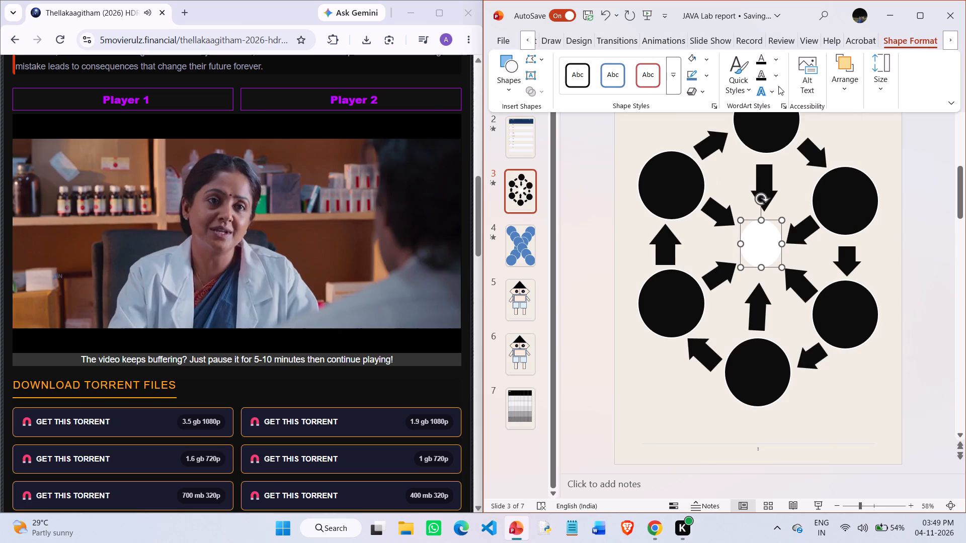
left_click(707, 75)
left_click(709, 132)
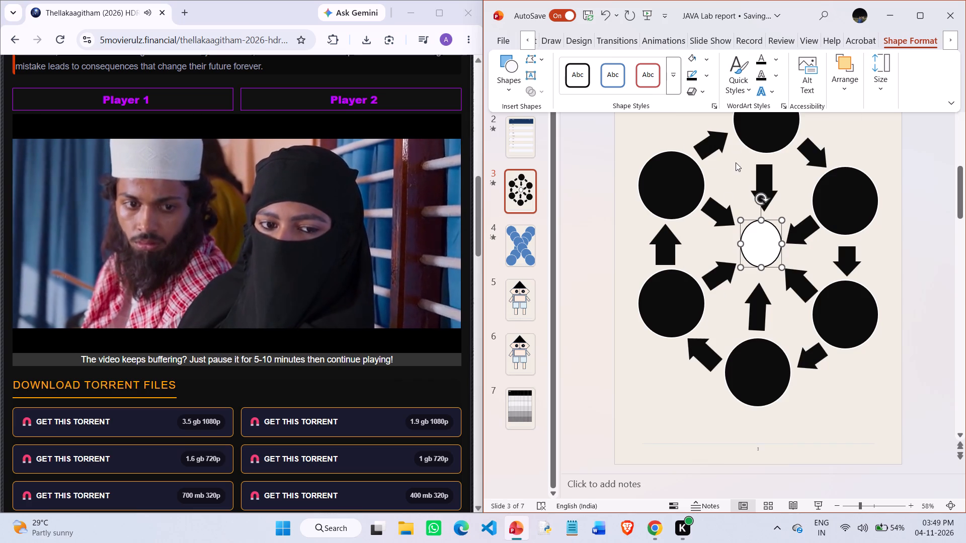
left_click(736, 180)
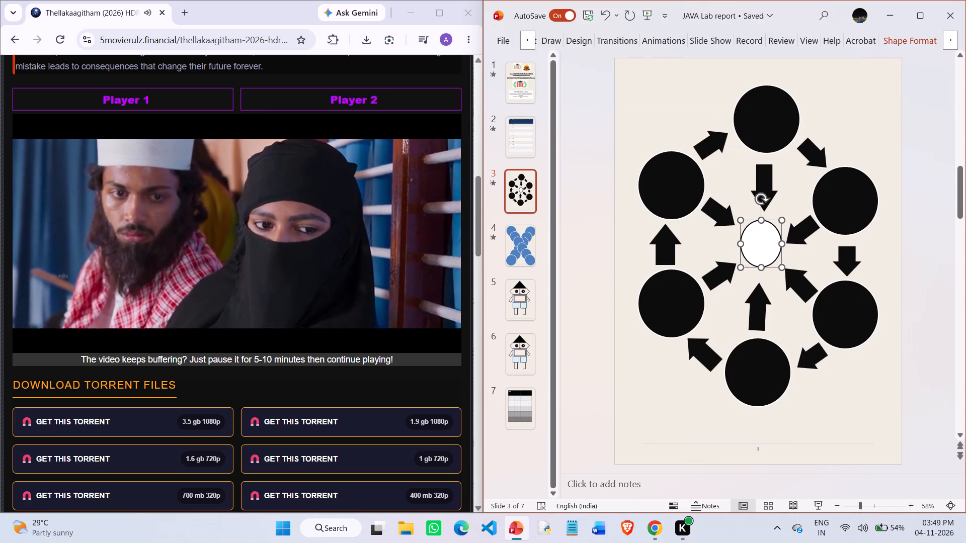
Give the arrow between the upper-left circle and the centre circle a dark red fill and a black outline.
left_click(717, 211)
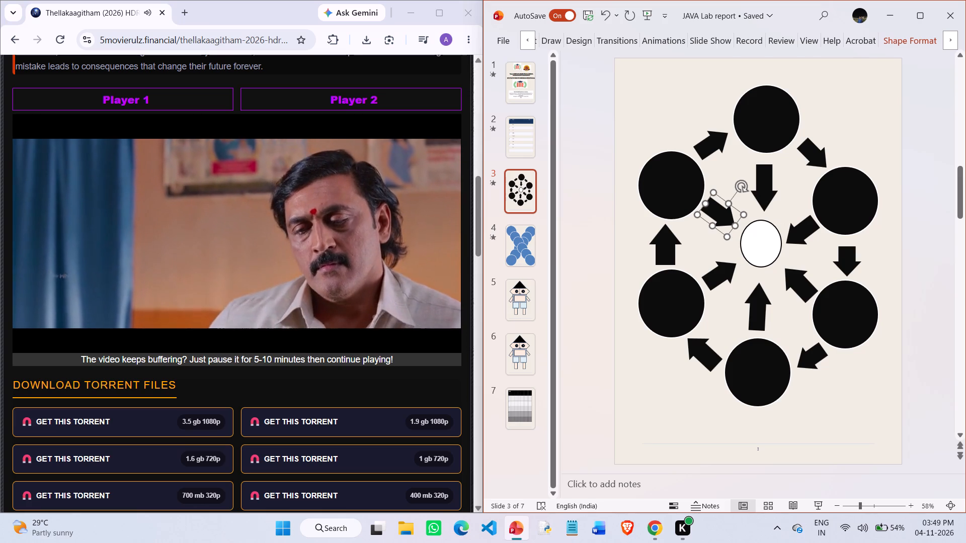
left_click(904, 41)
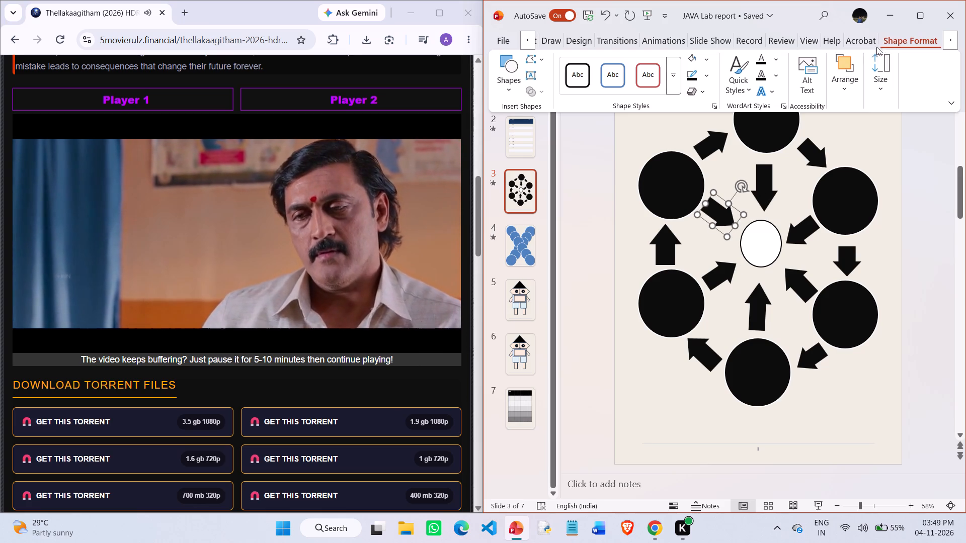
left_click(706, 60)
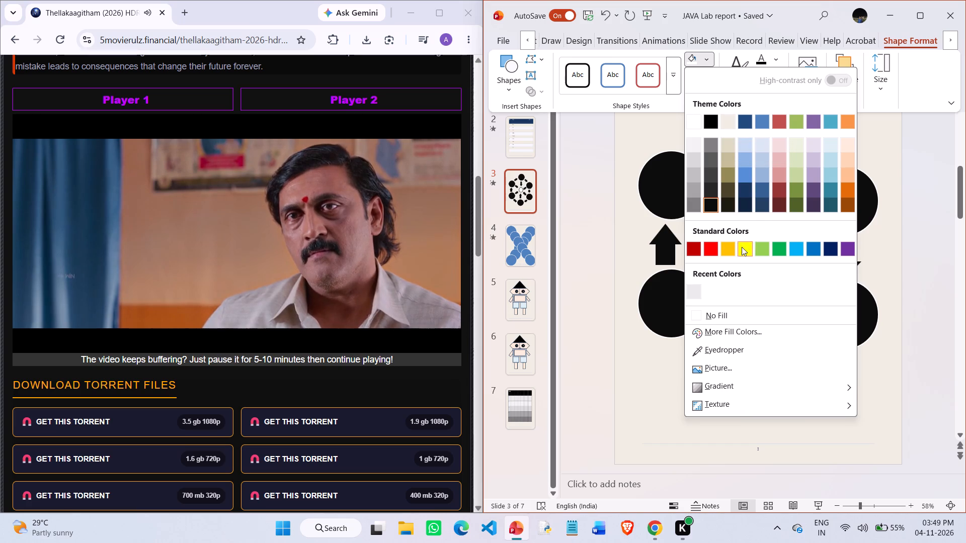
left_click(692, 242)
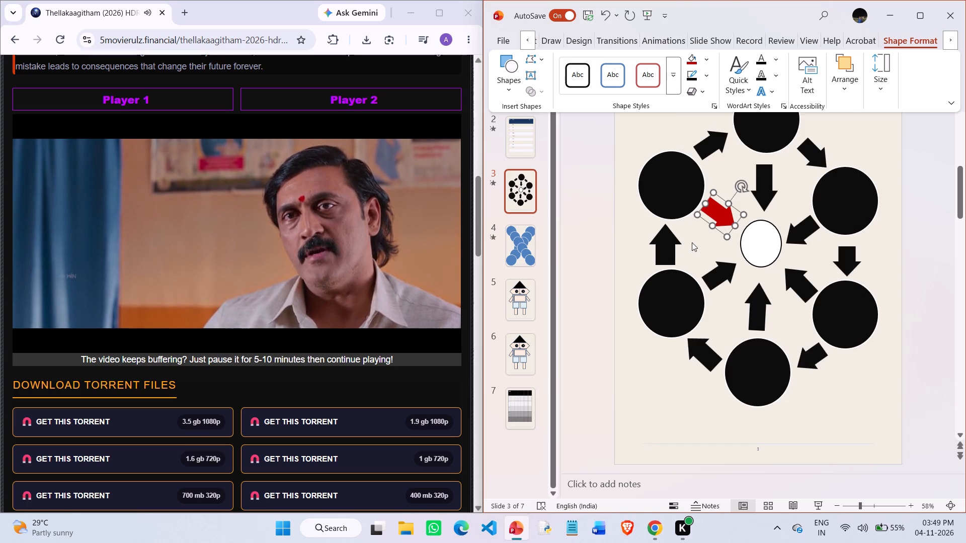
left_click(705, 72)
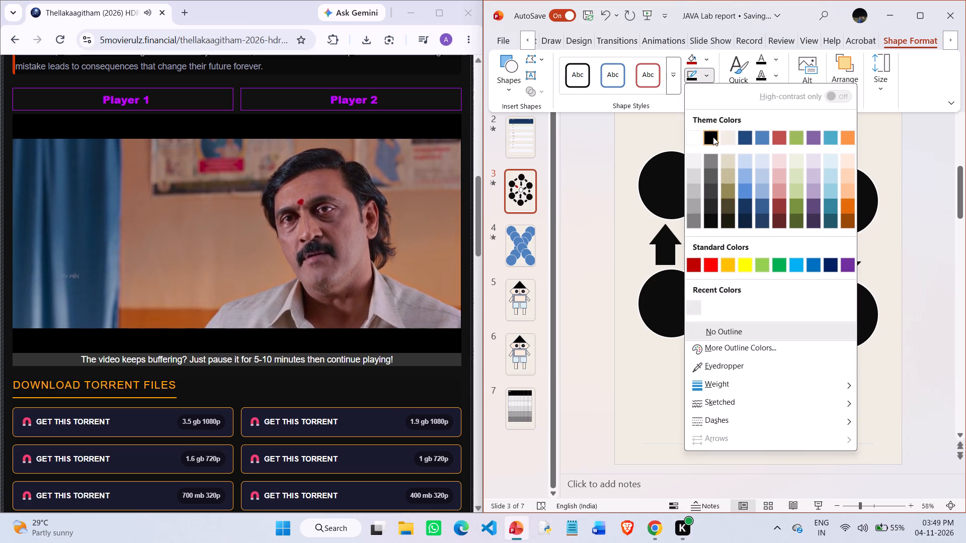
left_click(713, 137)
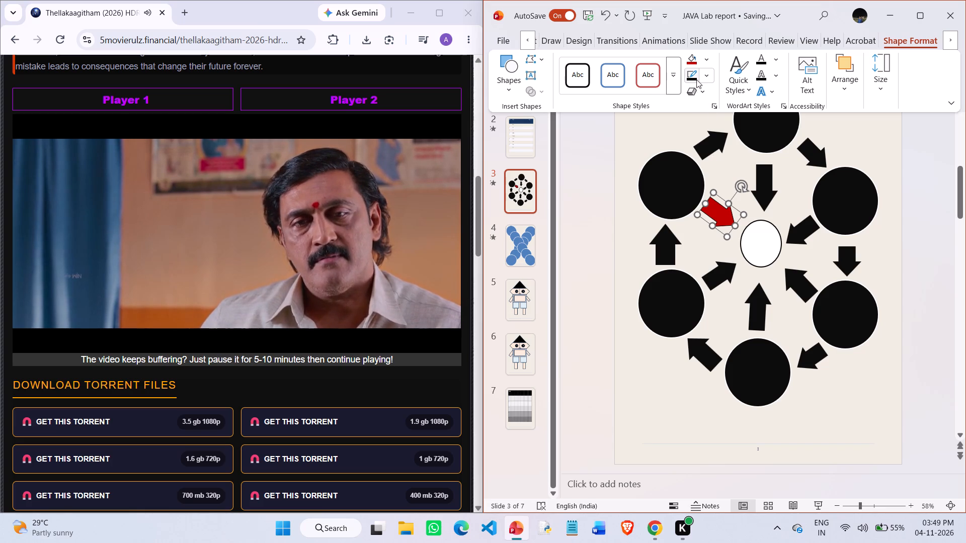
Change the fill of the arrow between the upper-left circle and the centre circle to the light cream theme colour.
left_click_drag(703, 63, 703, 115)
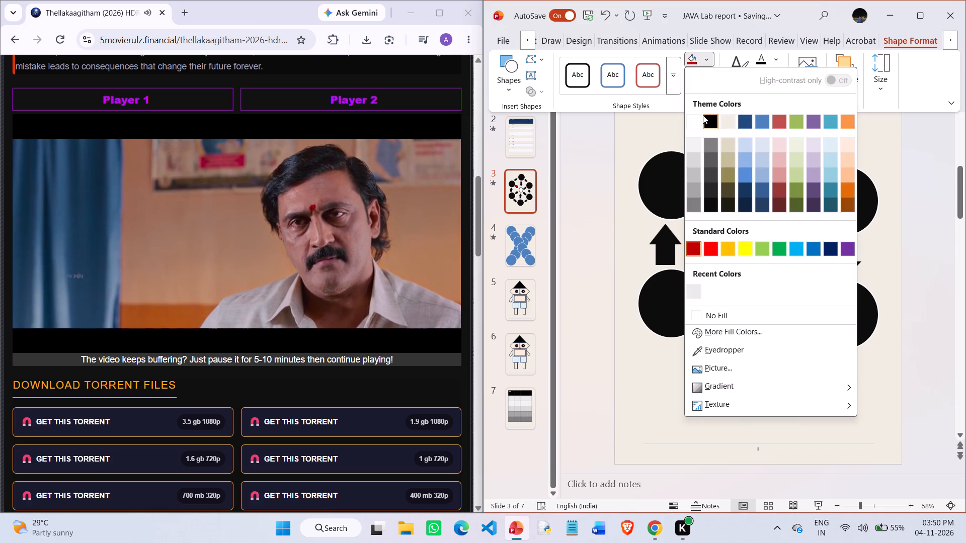
left_click_drag(703, 115, 723, 120)
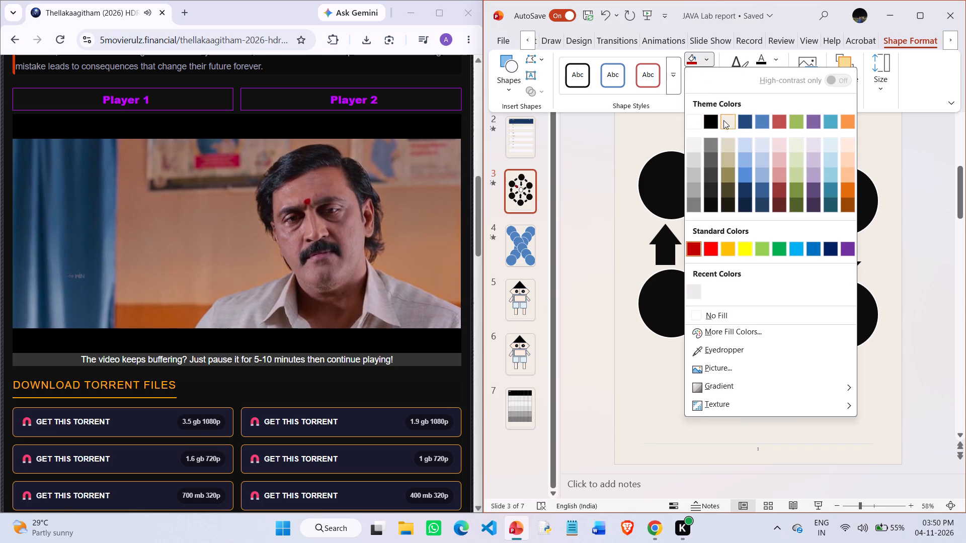
left_click_drag(723, 120, 726, 120)
left_click(726, 120)
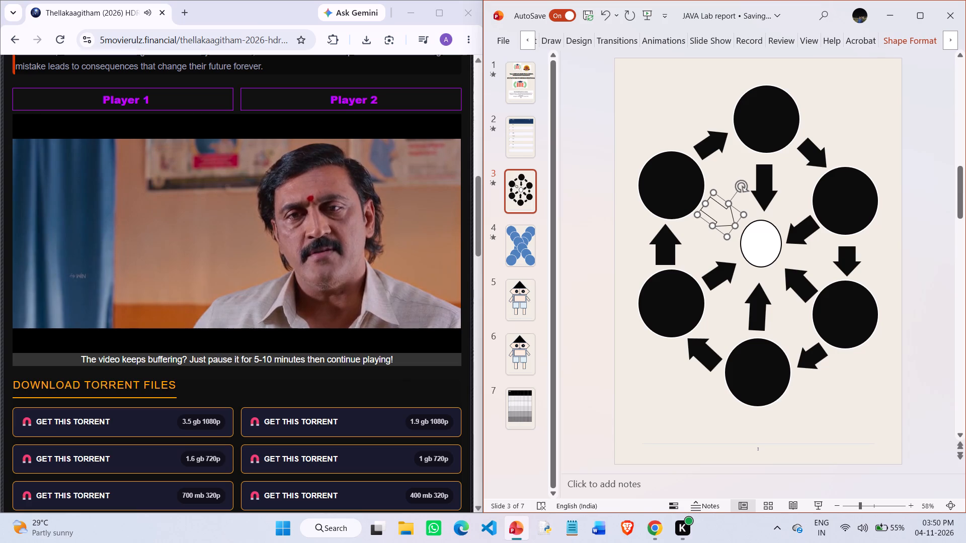
Give the downward arrow above the centre circle a light cream fill and a black outline.
left_click(763, 193)
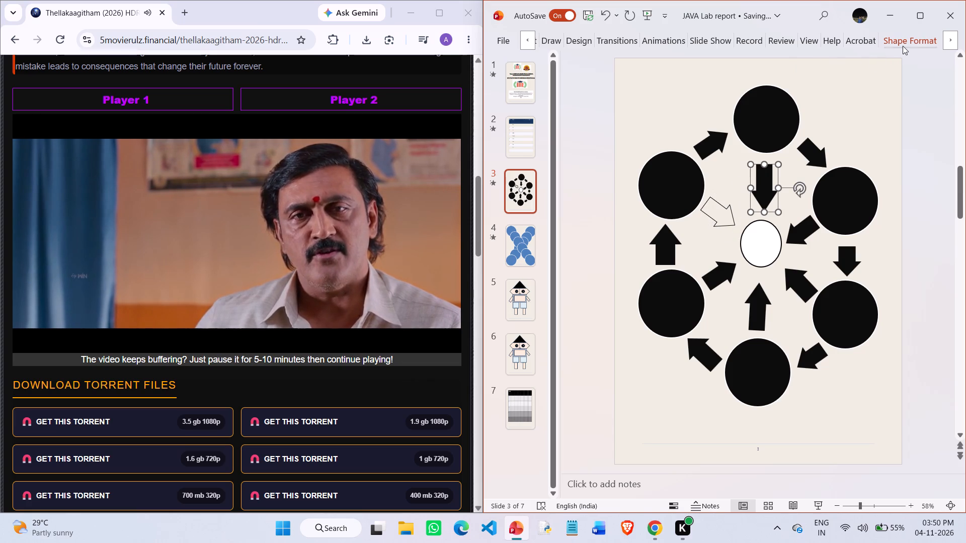
left_click(905, 43)
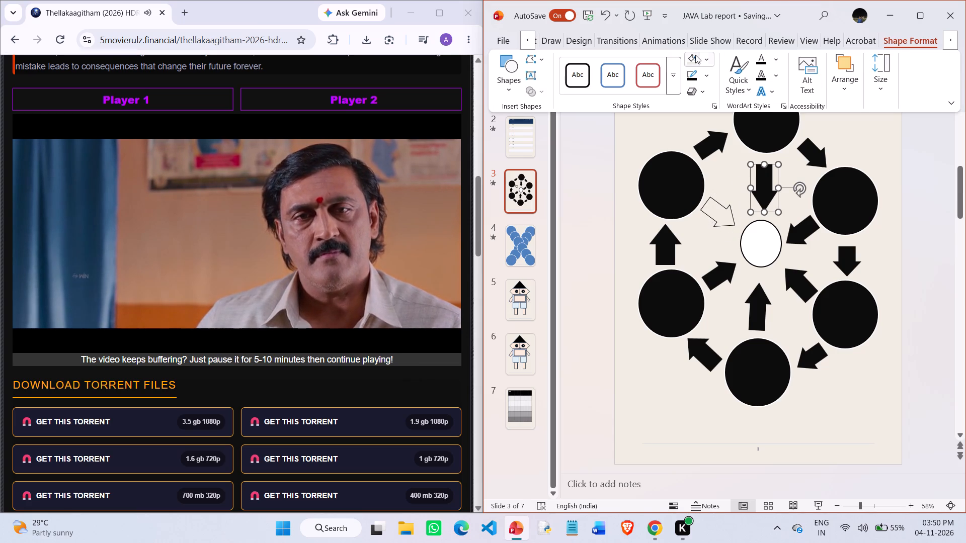
left_click(687, 56)
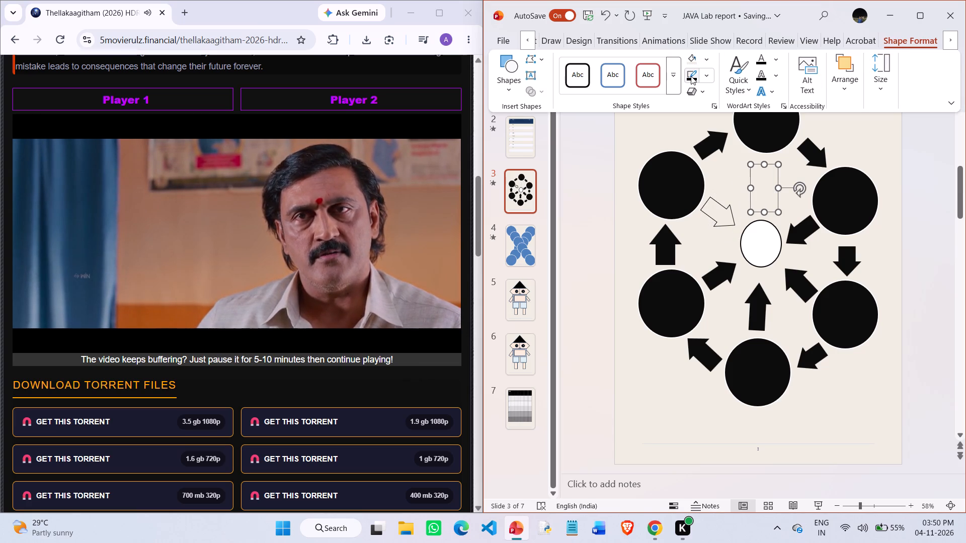
left_click(691, 76)
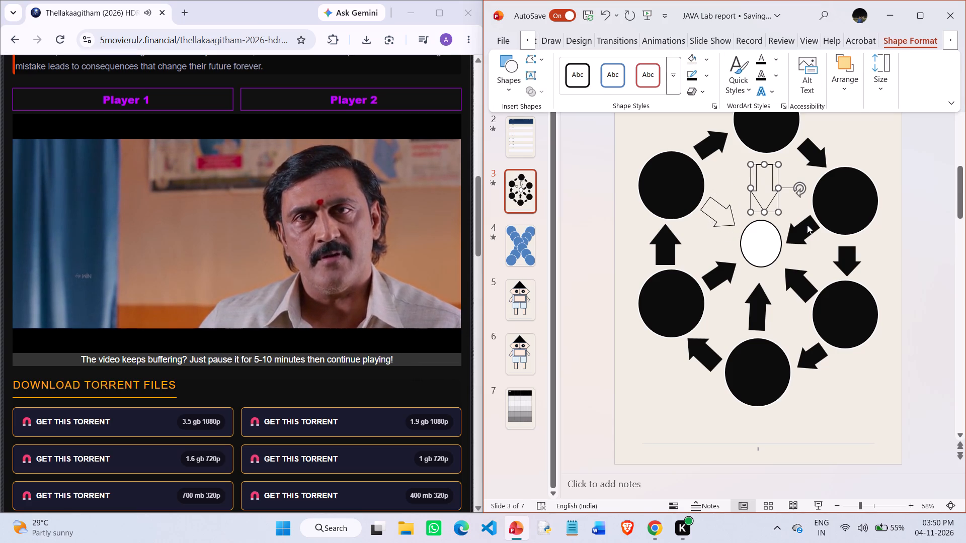
Give the arrow between the upper-right circle and the centre circle a light cream fill and a black outline.
left_click(807, 225)
left_click(807, 225)
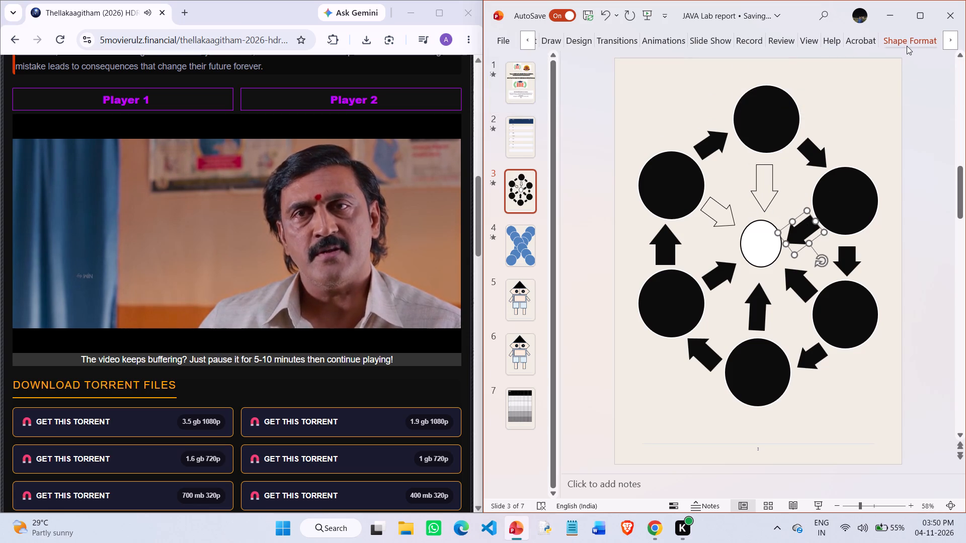
left_click(907, 44)
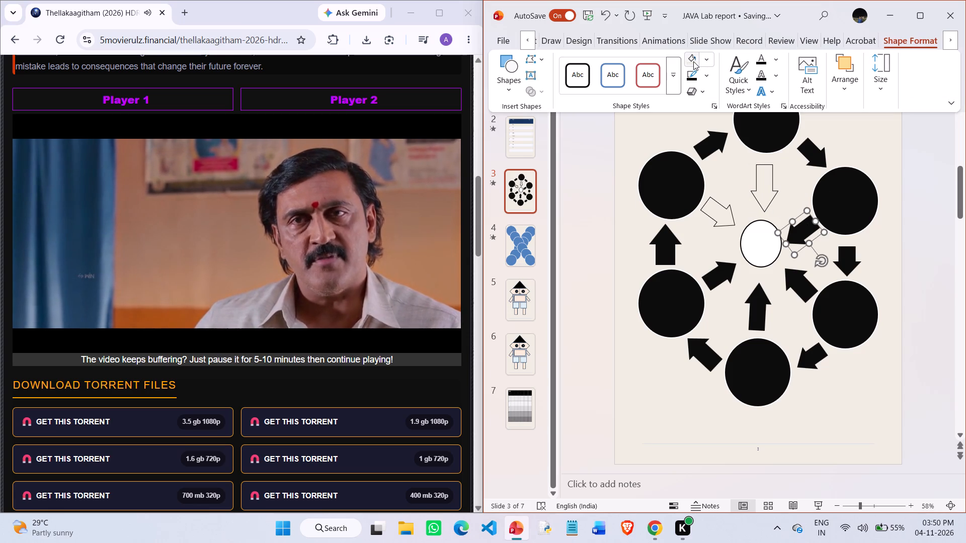
left_click(692, 60)
left_click(692, 74)
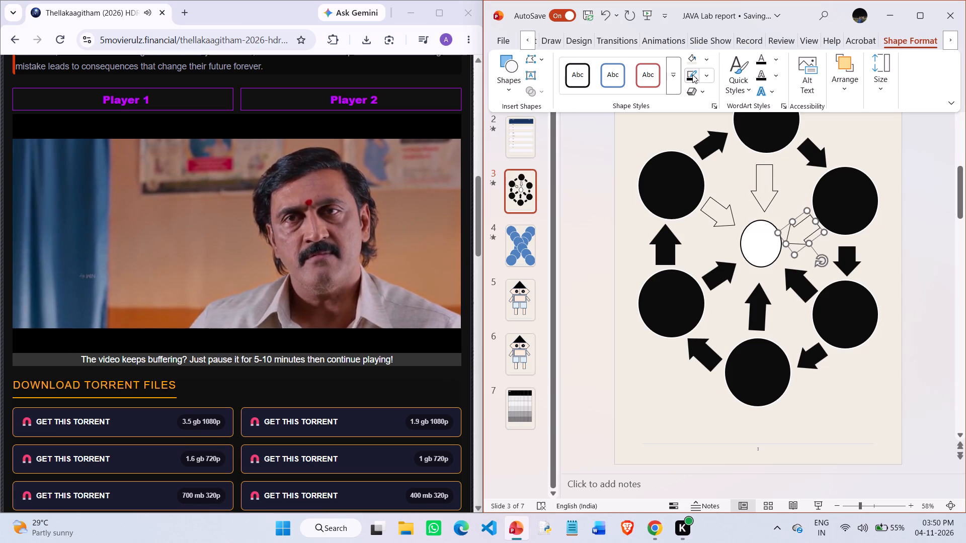
Give the arrow between the lower-left circle and the centre circle a light cream fill and a black outline.
left_click(717, 267)
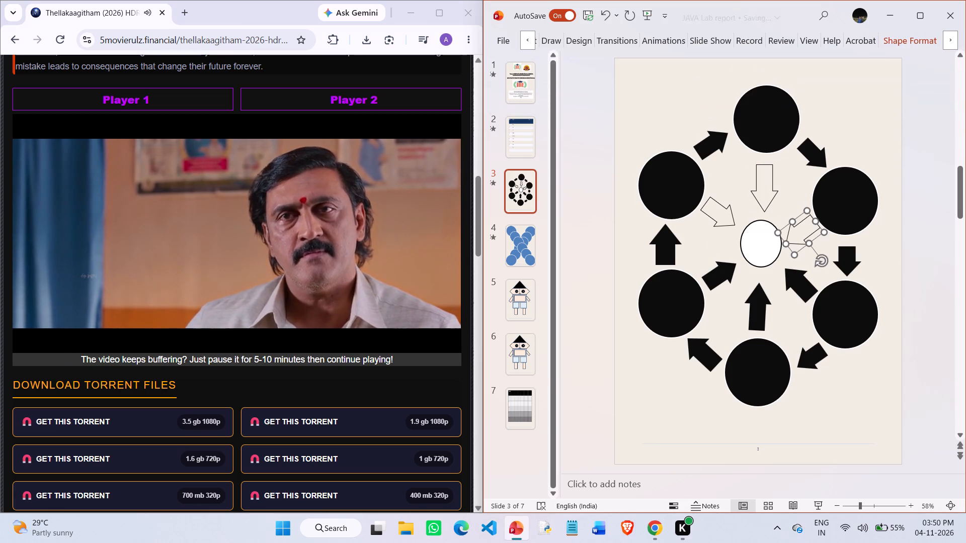
left_click(717, 267)
left_click(904, 46)
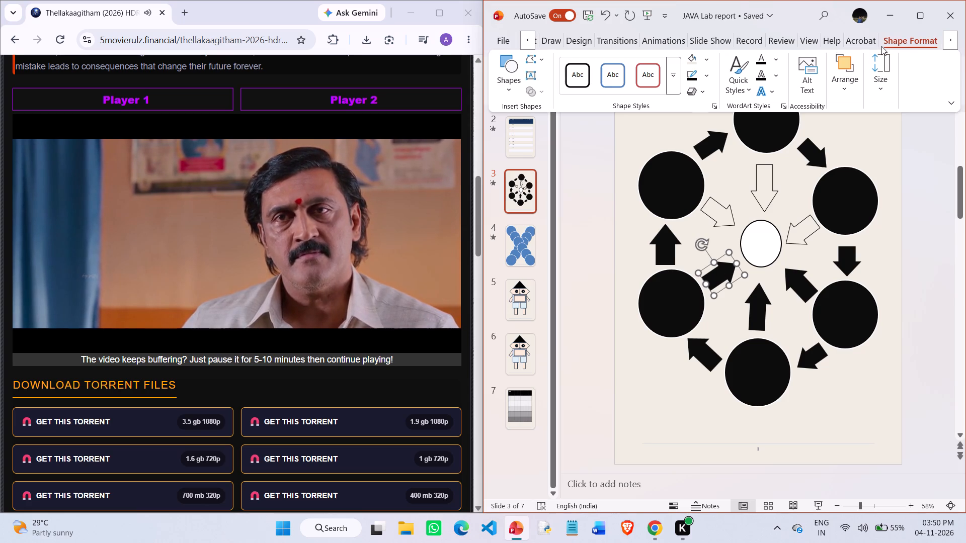
left_click(694, 64)
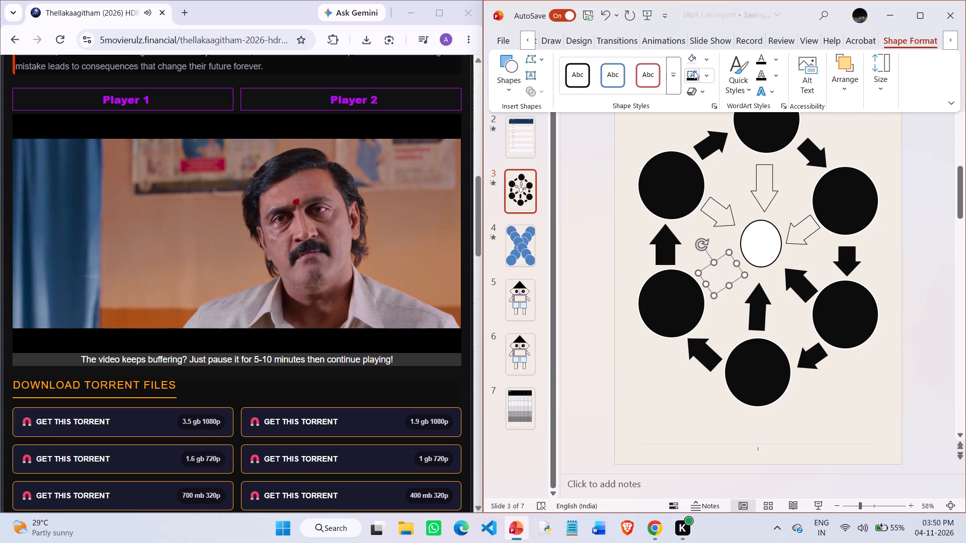
left_click(694, 76)
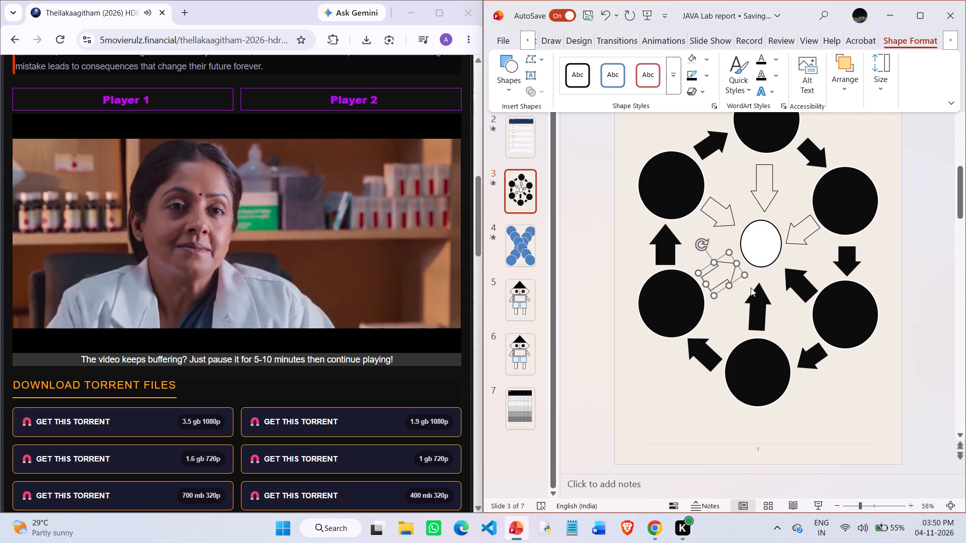
Give the upward arrow below the centre circle a light cream fill and a black outline.
left_click(752, 315)
left_click(752, 315)
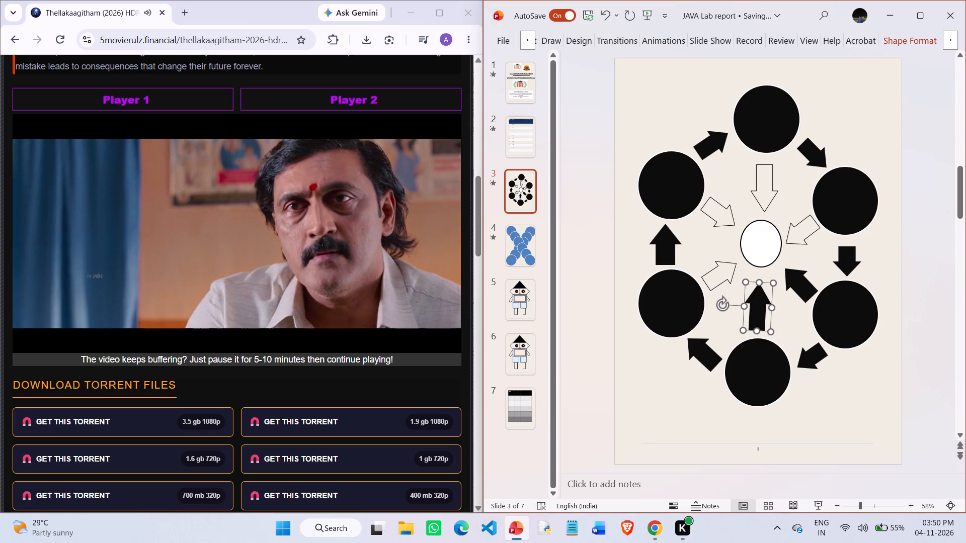
left_click(920, 46)
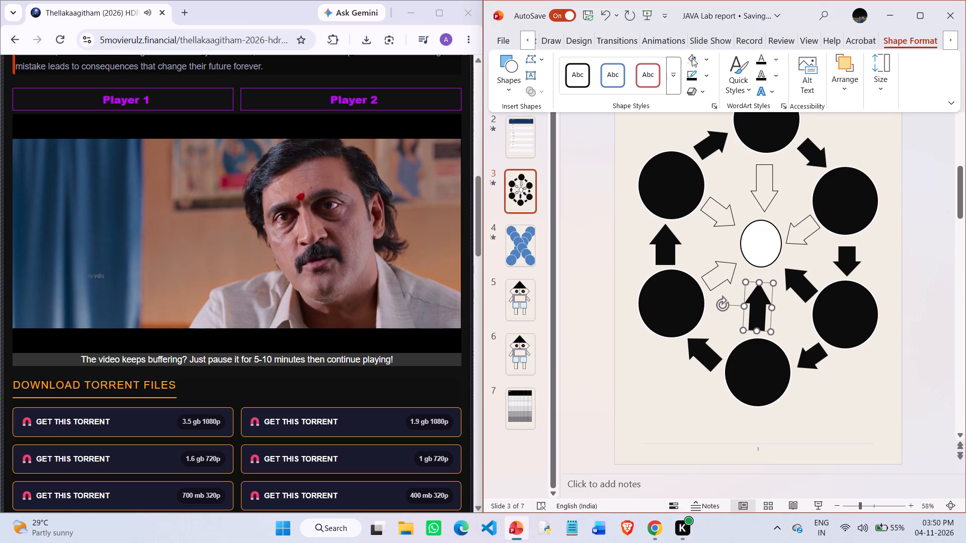
left_click(687, 58)
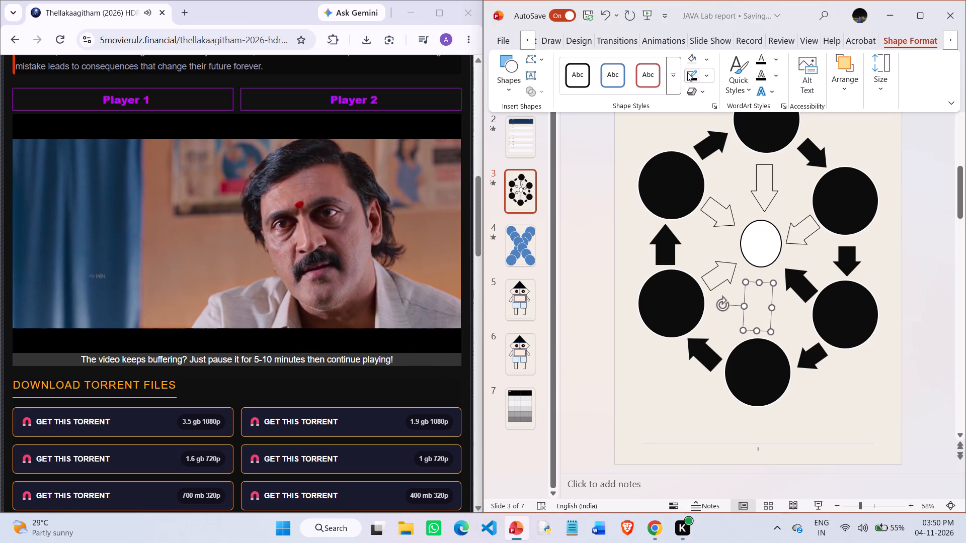
left_click(687, 74)
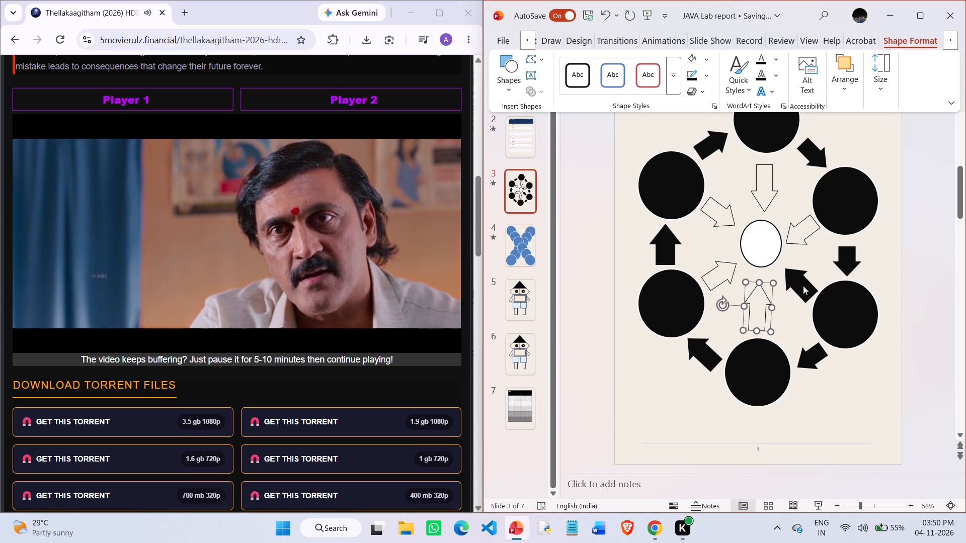
Give the arrow between the lower-right circle and the centre circle a light cream fill and a black outline.
left_click(803, 286)
left_click(803, 286)
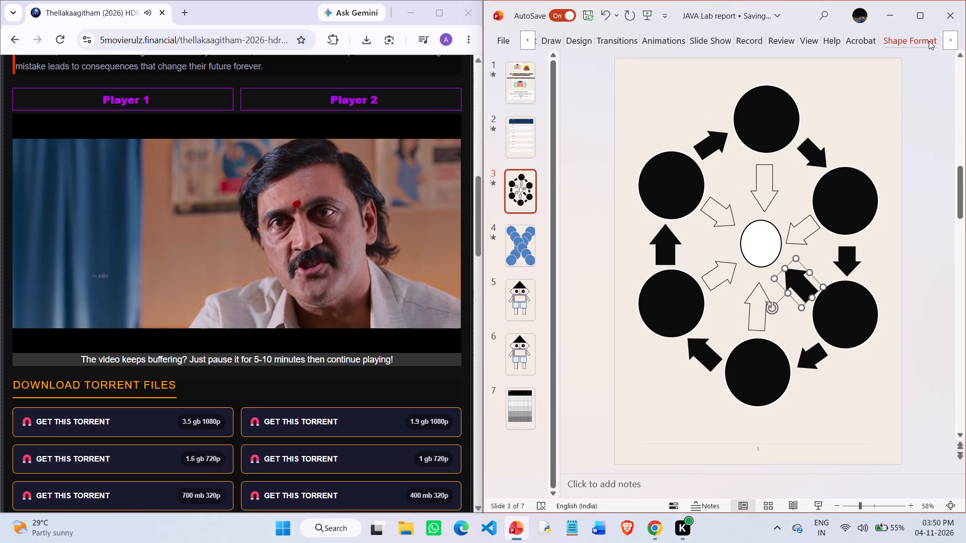
left_click(923, 39)
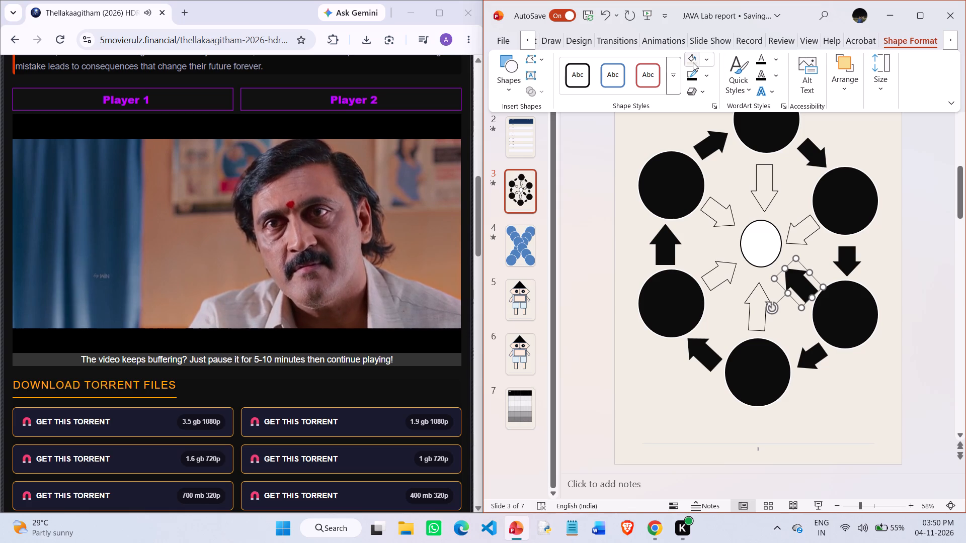
left_click(692, 62)
left_click(693, 80)
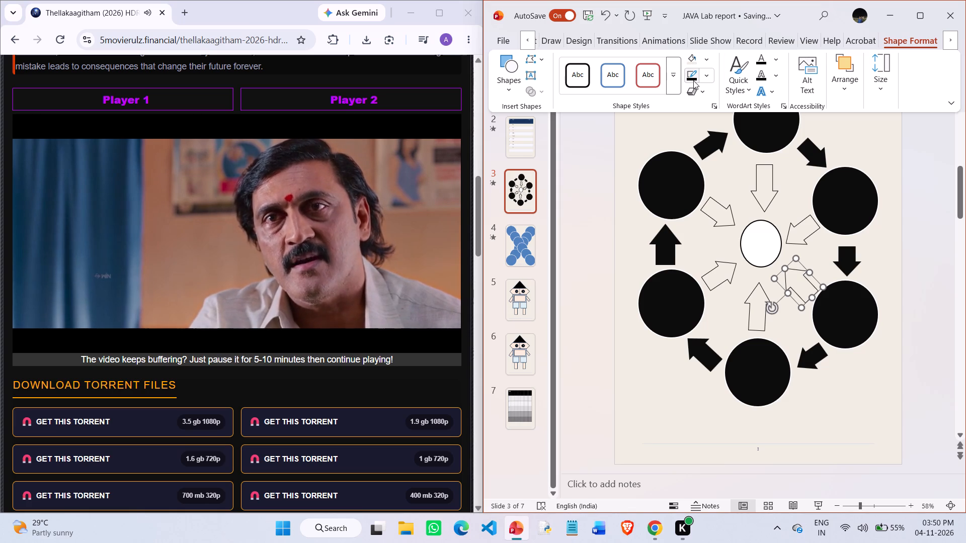
left_click(795, 200)
left_click(795, 200)
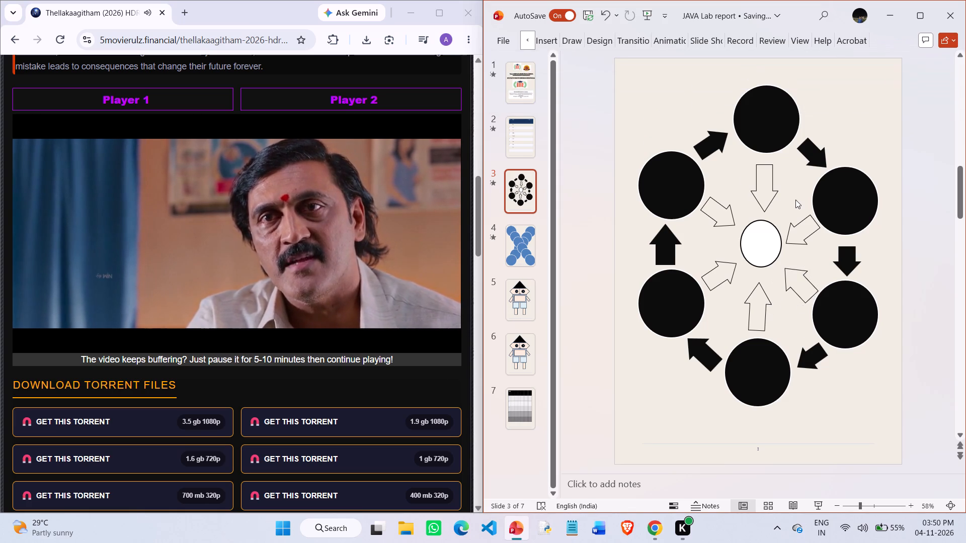
left_click(852, 122)
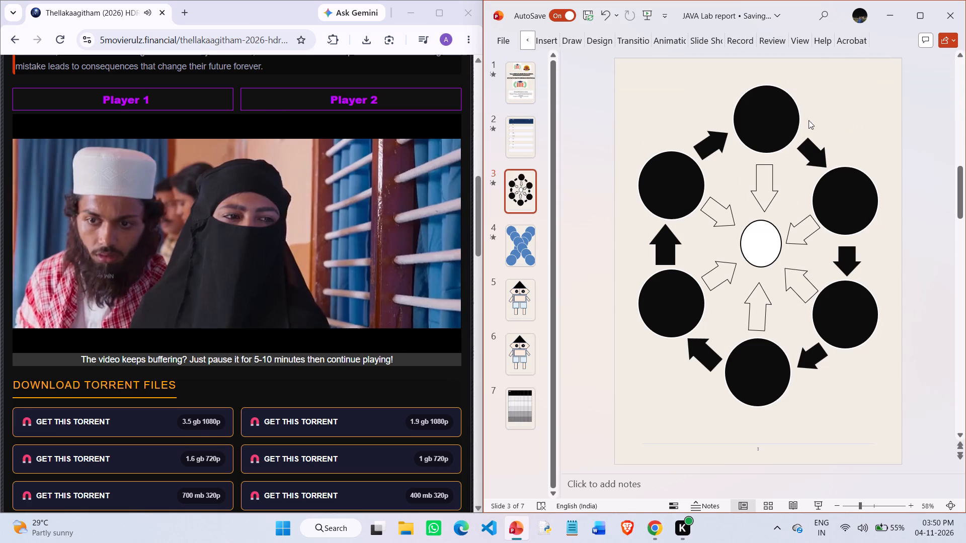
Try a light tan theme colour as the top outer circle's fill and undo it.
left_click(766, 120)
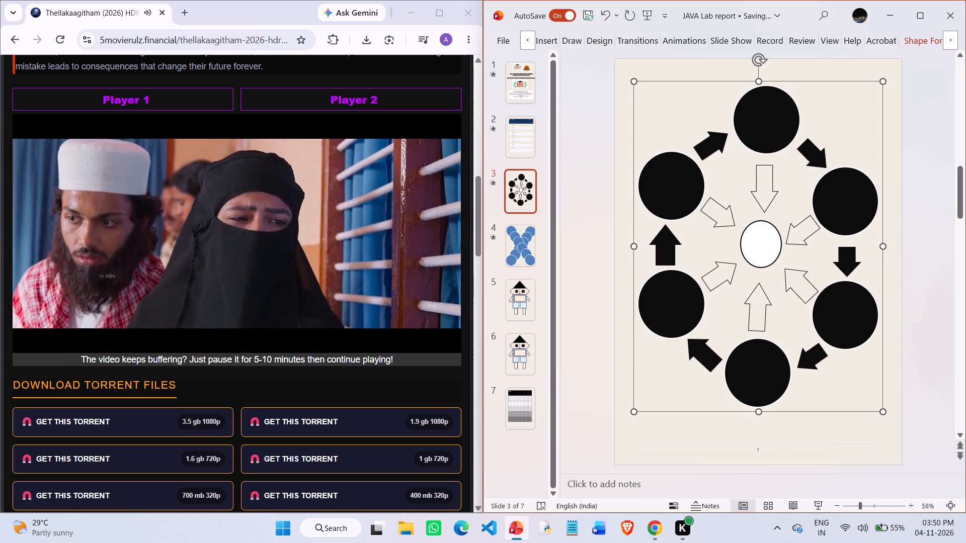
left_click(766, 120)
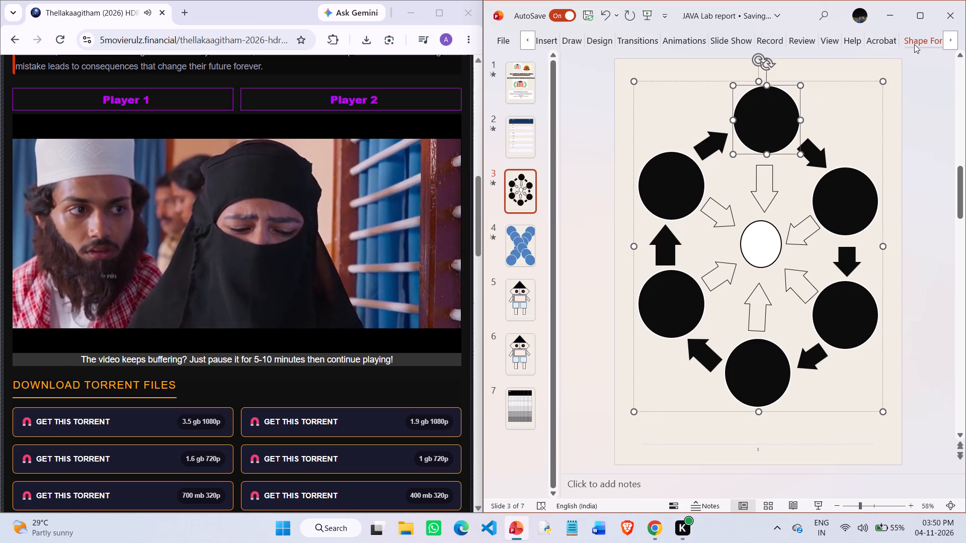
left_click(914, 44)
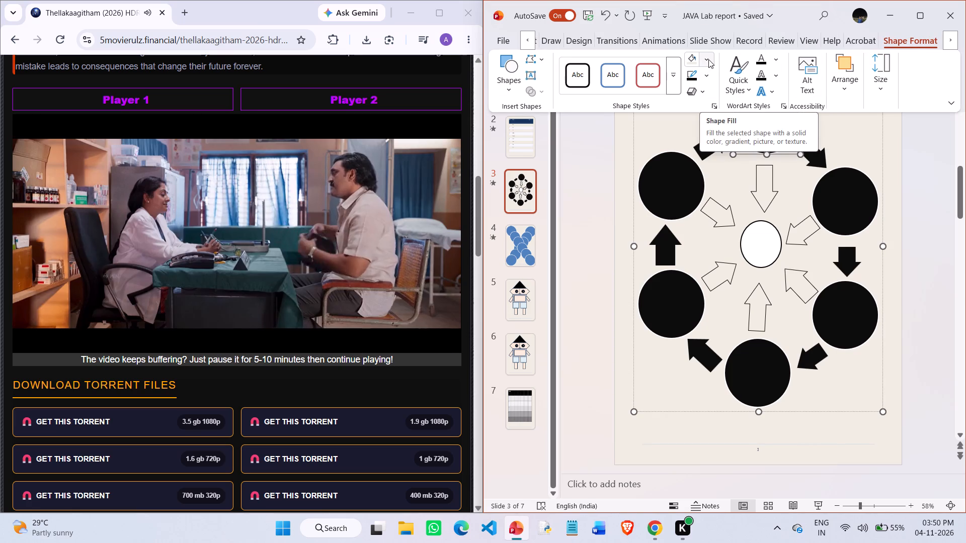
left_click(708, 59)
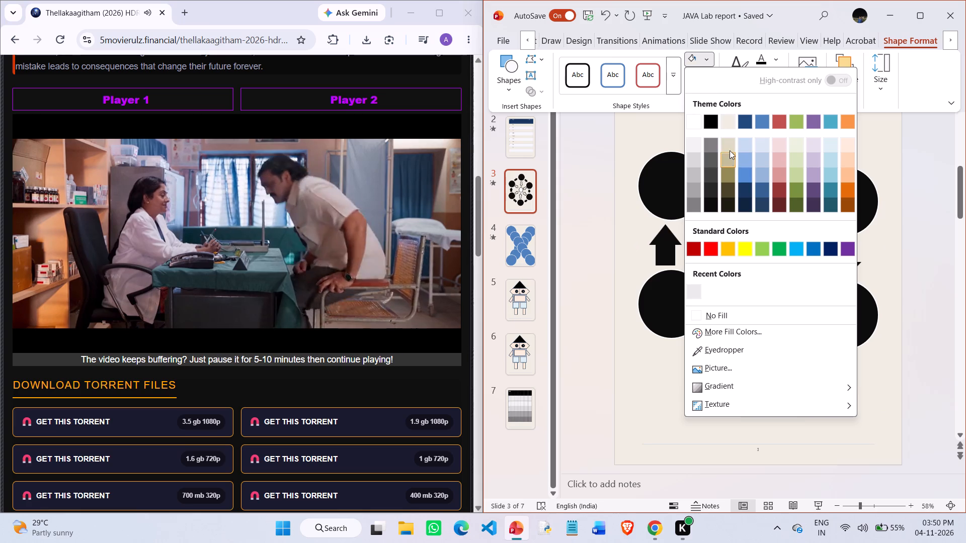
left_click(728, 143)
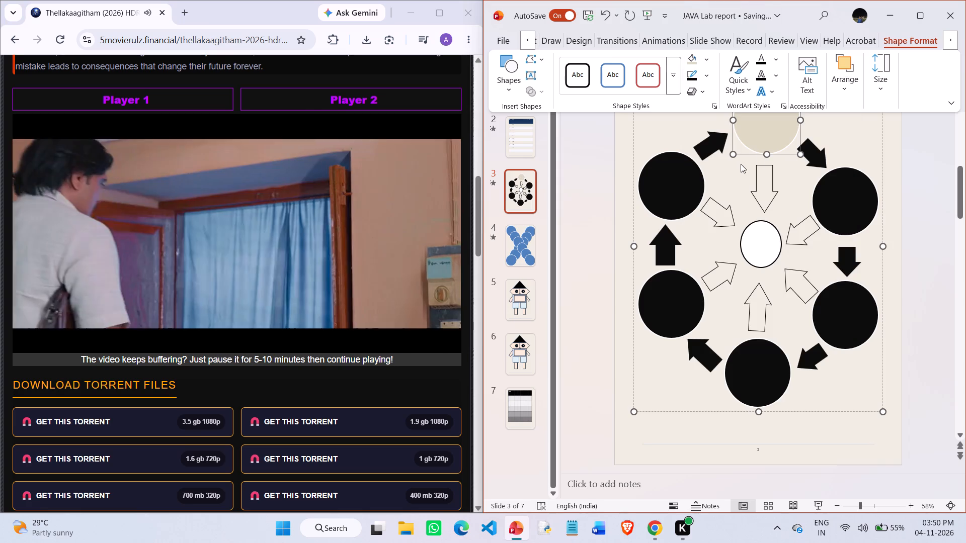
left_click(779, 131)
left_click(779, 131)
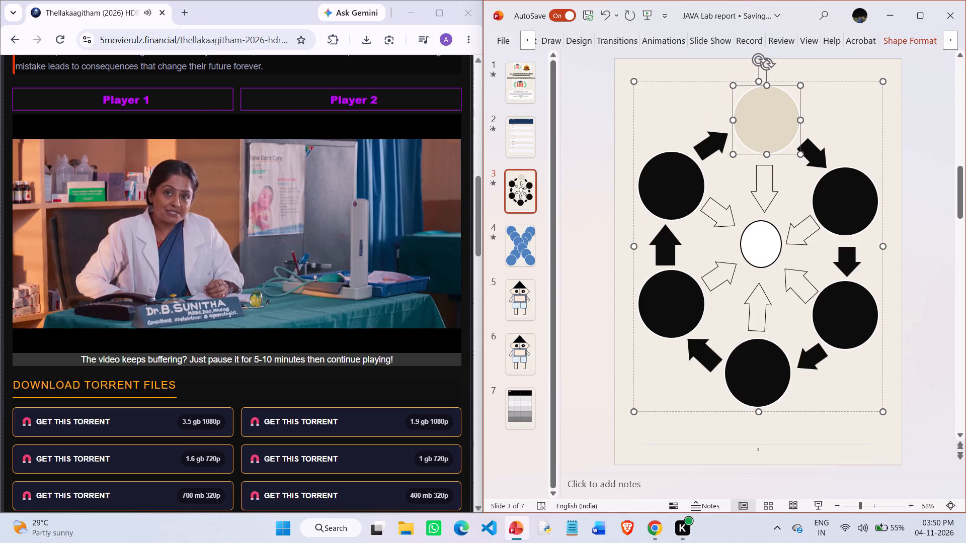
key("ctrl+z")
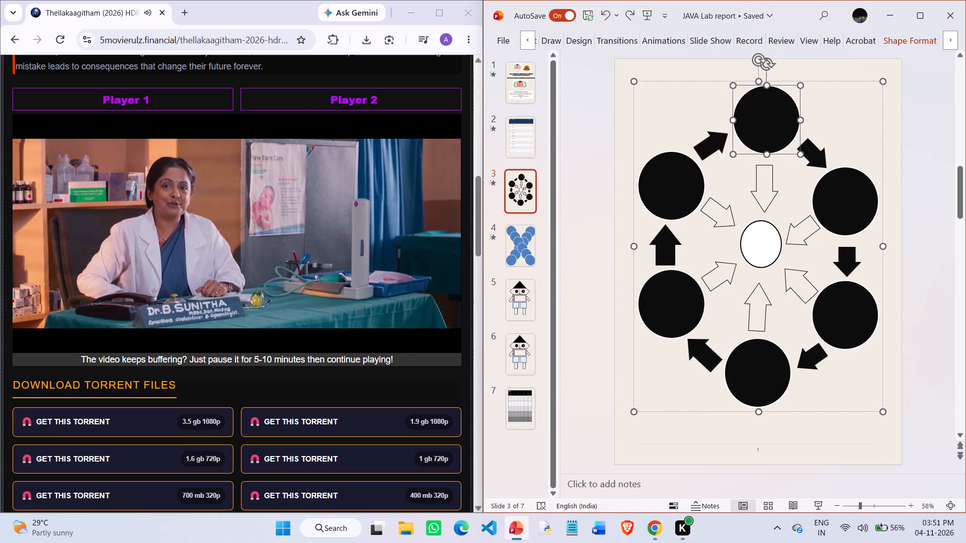
Give the top outer circle a white fill and a black outline.
left_click(764, 126)
left_click(764, 126)
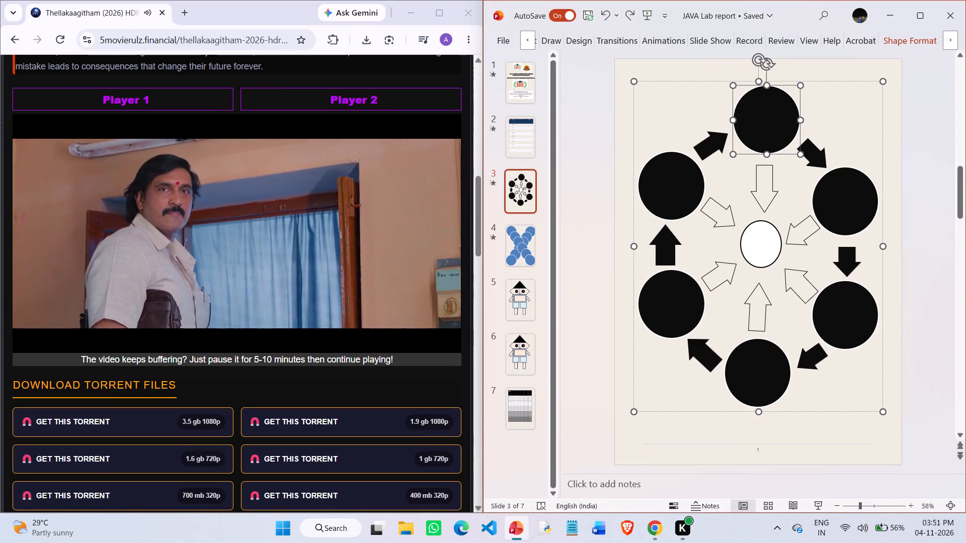
left_click(903, 39)
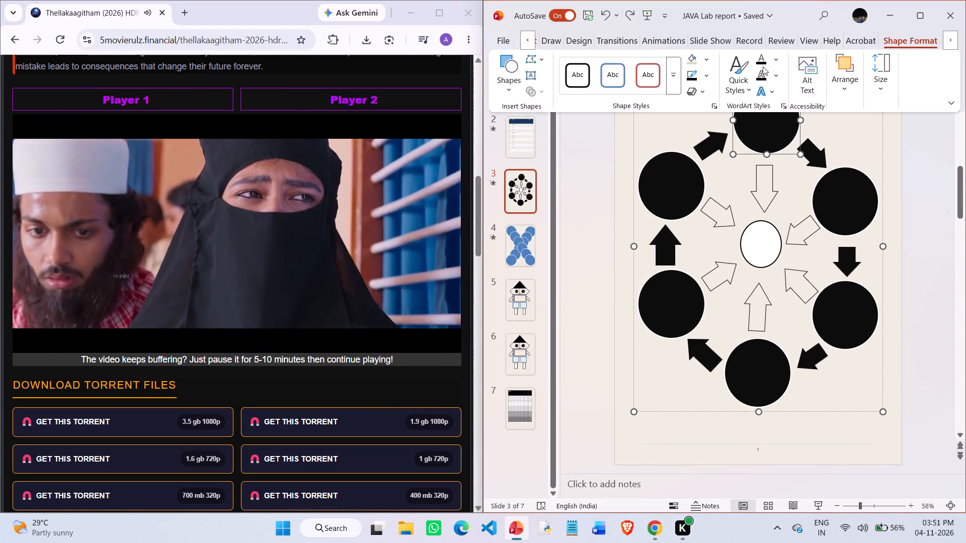
left_click(706, 59)
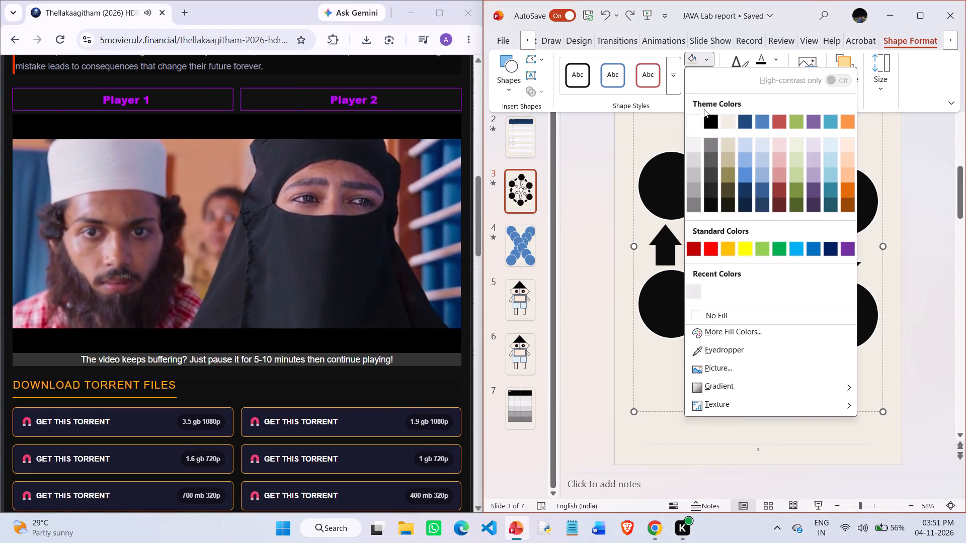
left_click(697, 121)
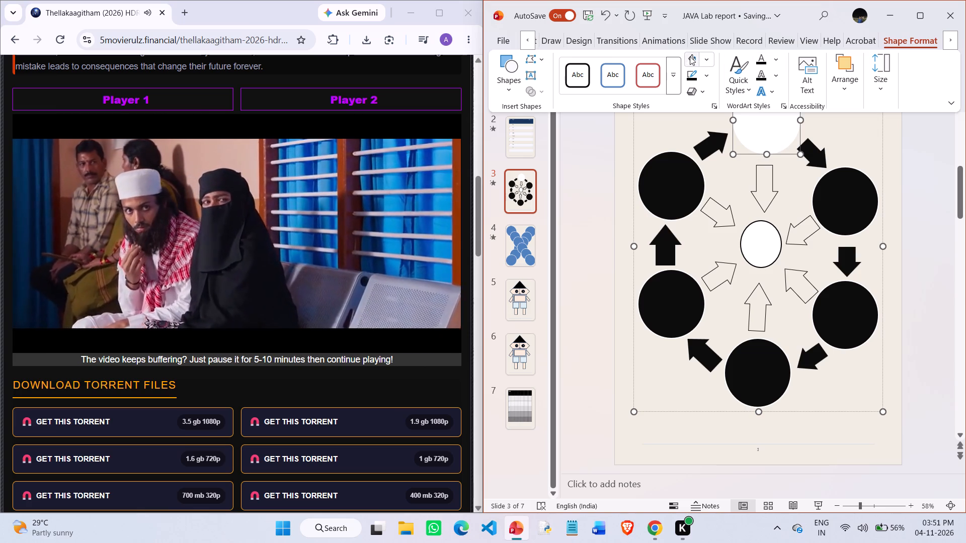
left_click(690, 56)
left_click(690, 72)
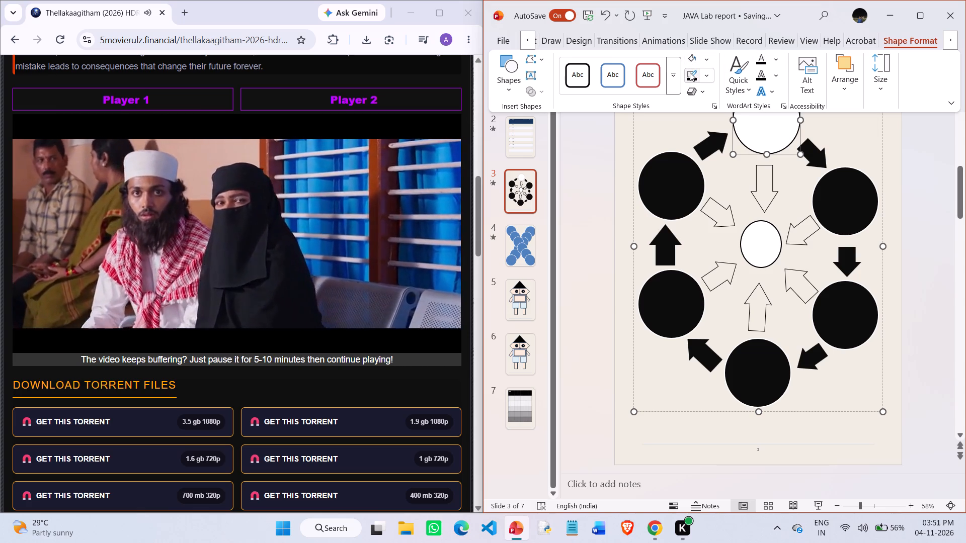
Give the upper-left outer circle of the diagram a white fill and a black outline.
left_click(672, 184)
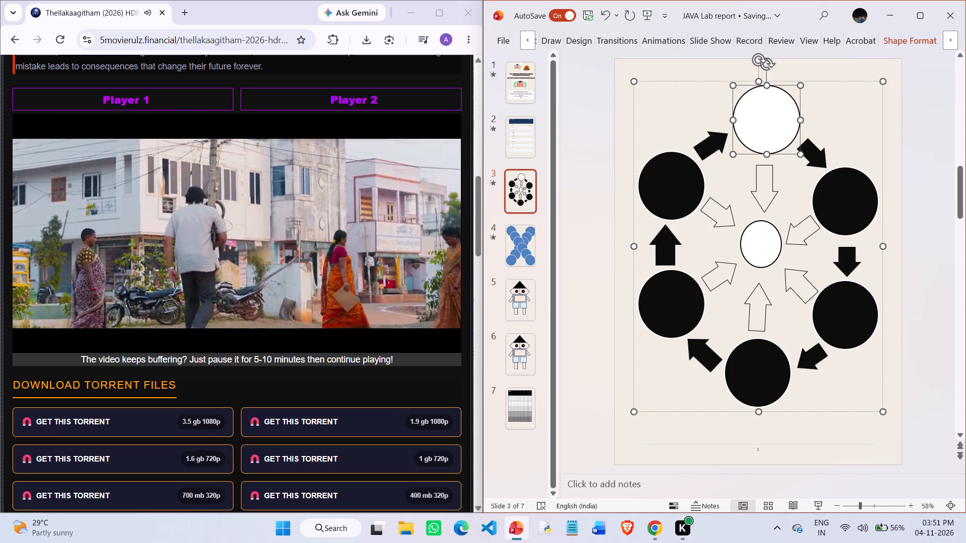
left_click(678, 189)
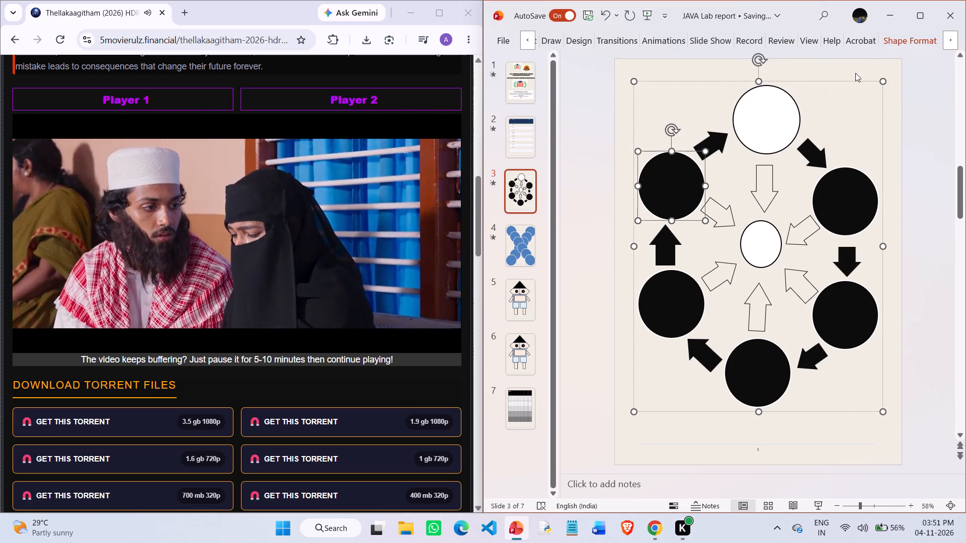
left_click(901, 44)
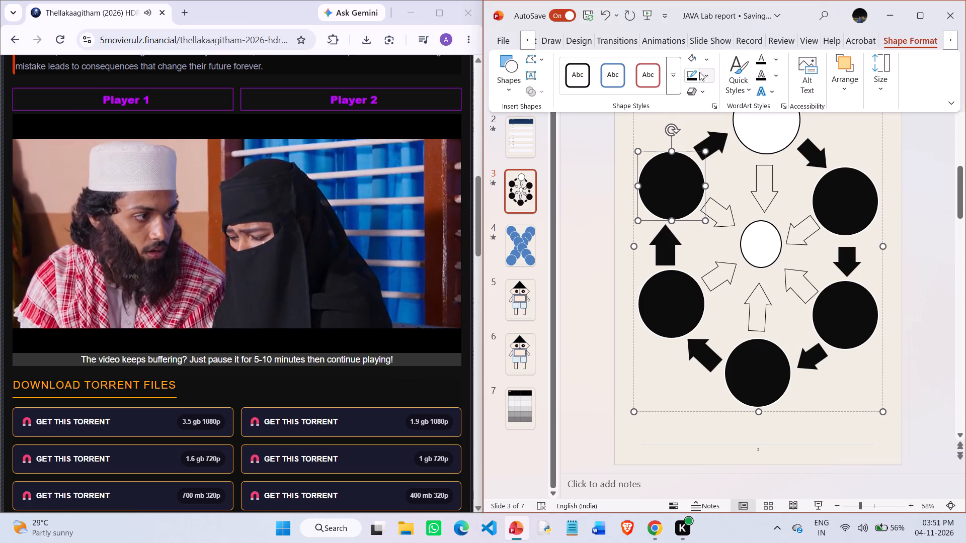
left_click(693, 56)
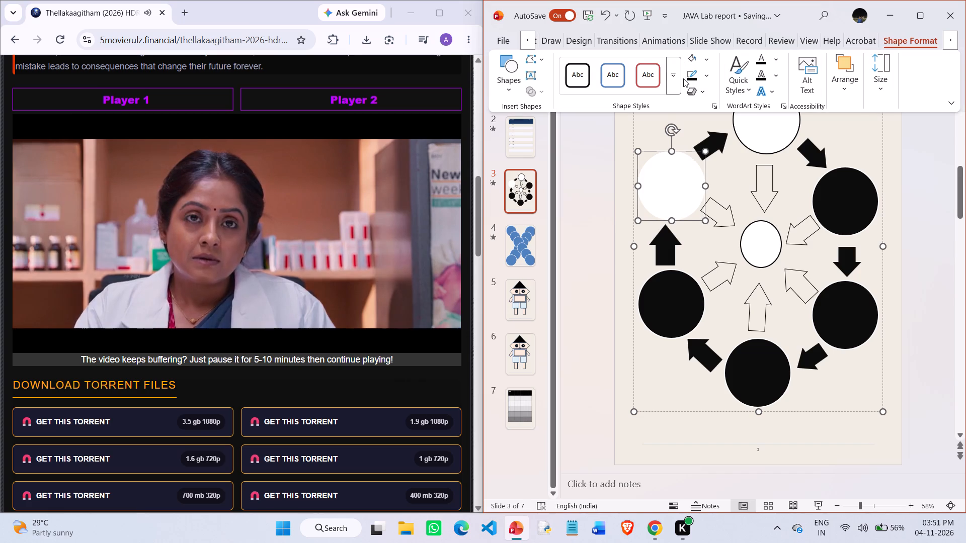
left_click(690, 78)
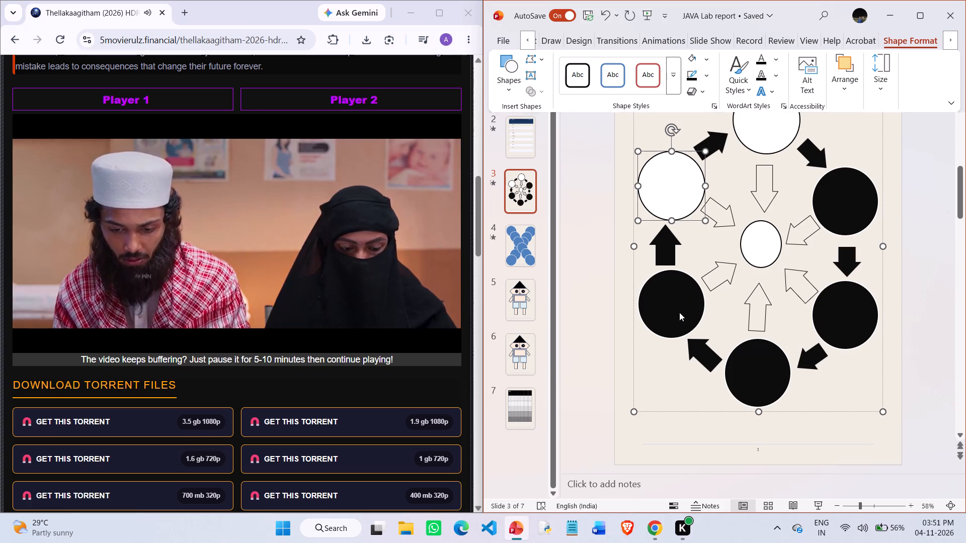
Give the lower-left outer circle a white fill and a black outline.
left_click(679, 312)
left_click(679, 312)
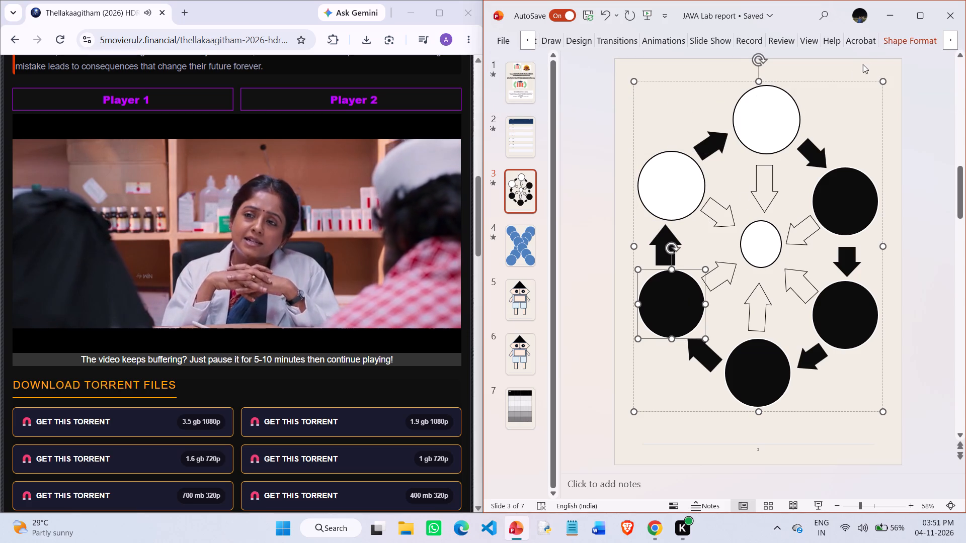
left_click(901, 44)
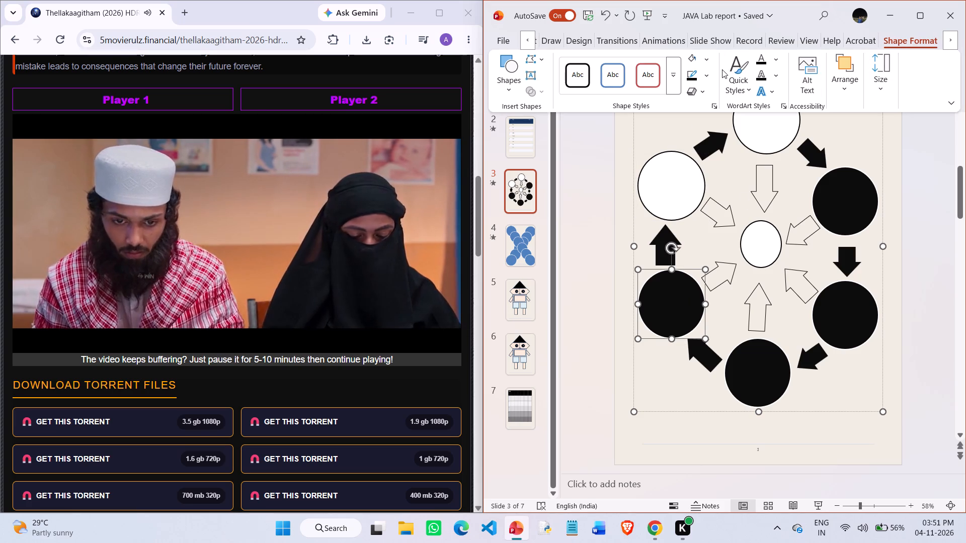
left_click(694, 62)
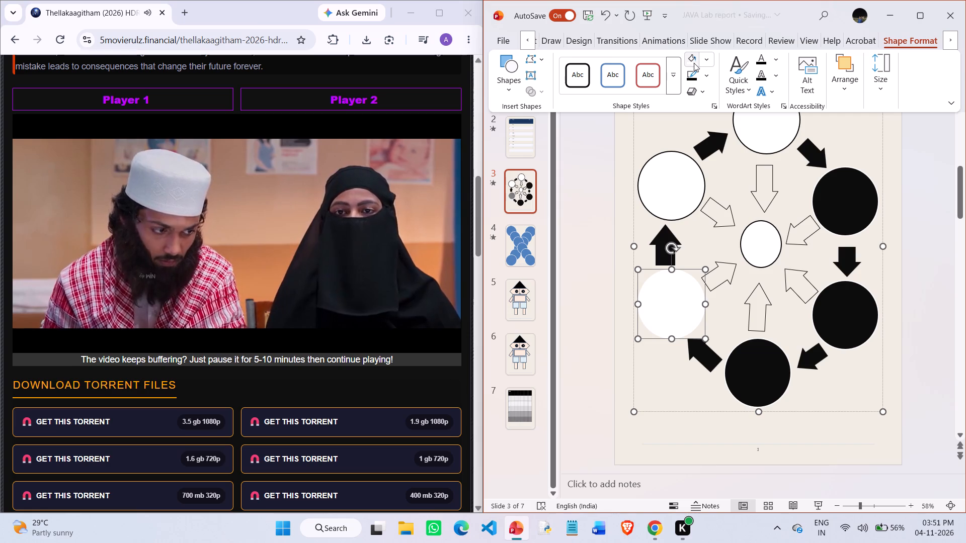
left_click(691, 77)
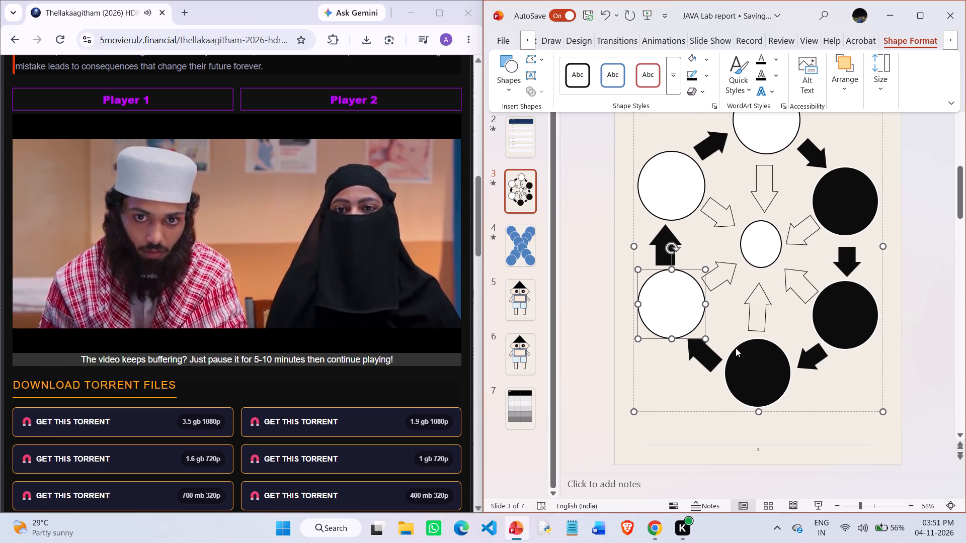
Give the bottom outer circle a white fill and a black outline.
left_click(745, 378)
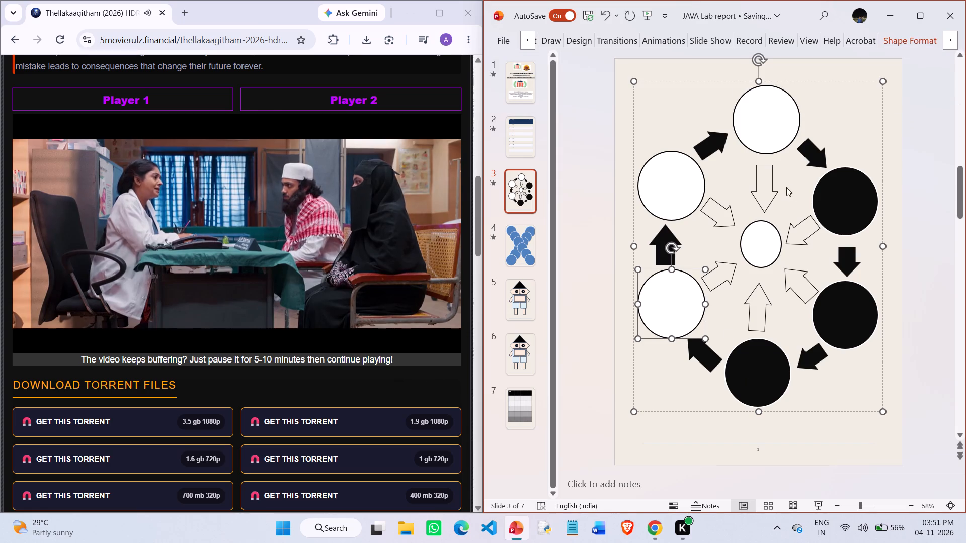
left_click(761, 378)
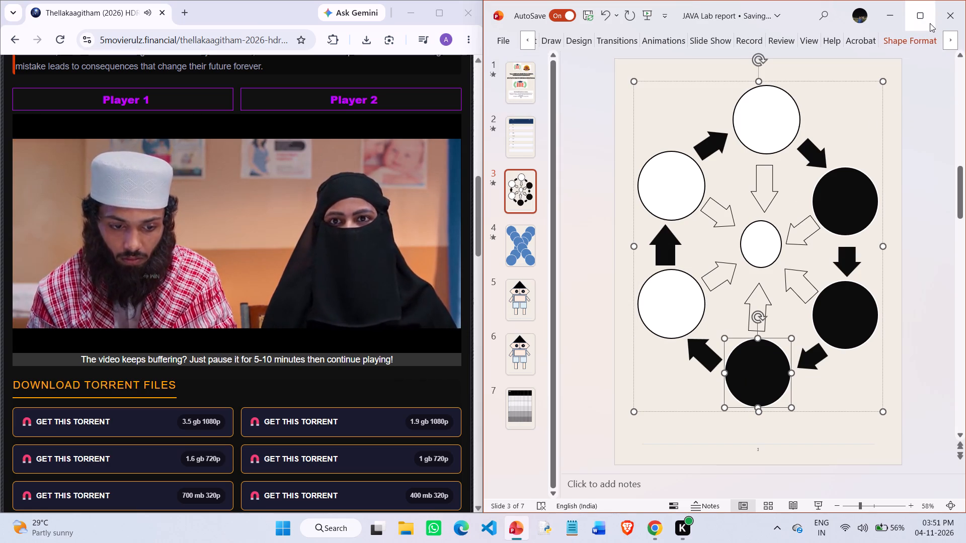
left_click(920, 44)
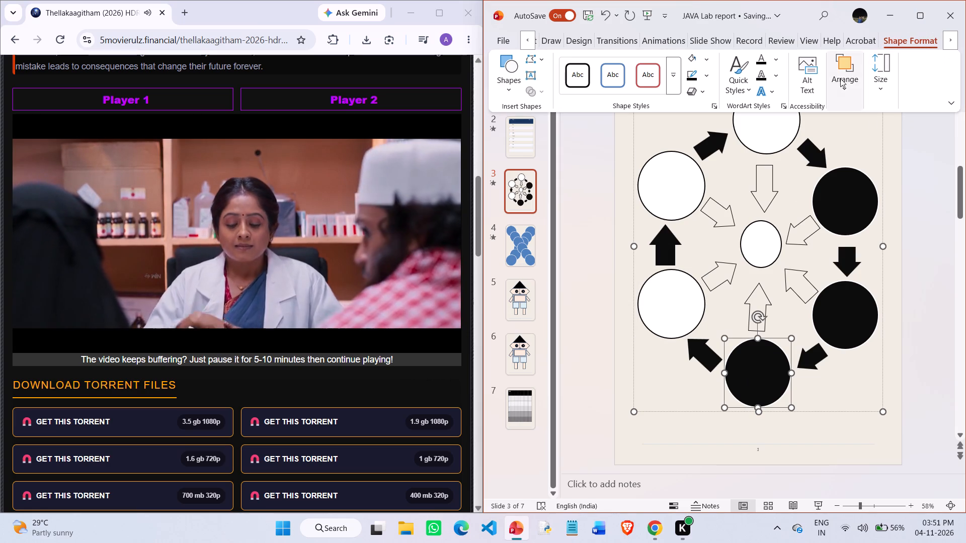
left_click(689, 62)
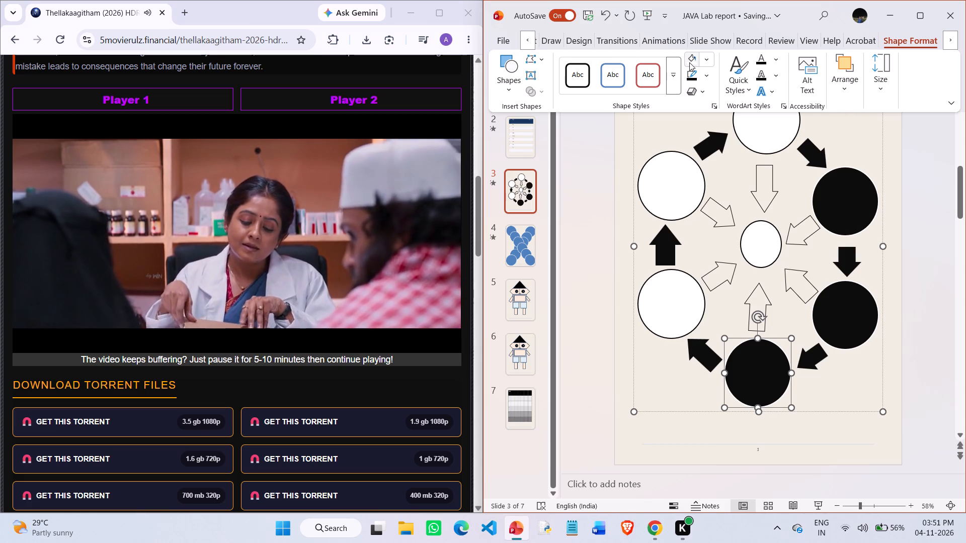
left_click(692, 76)
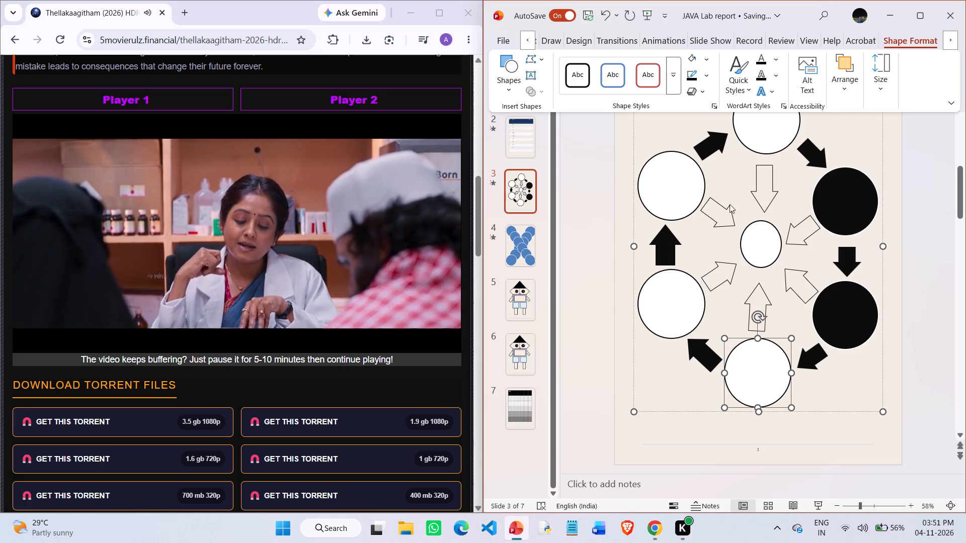
Give the lower-right outer circle a white fill and a black outline.
left_click(869, 318)
left_click(869, 318)
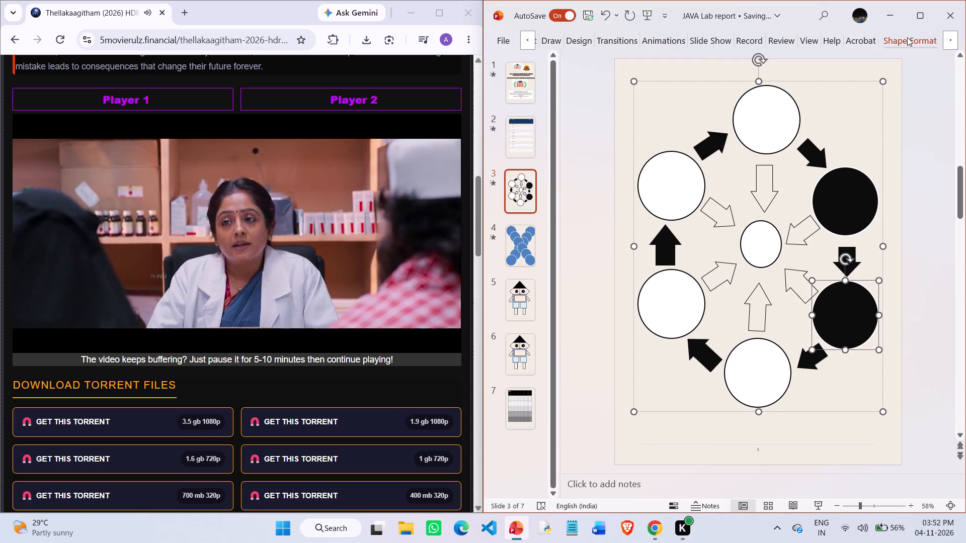
left_click(907, 41)
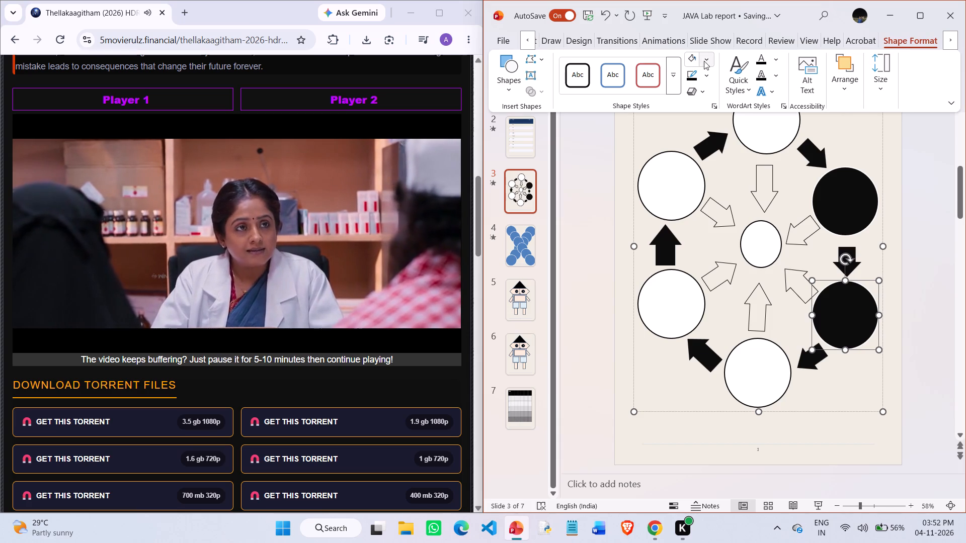
left_click(689, 60)
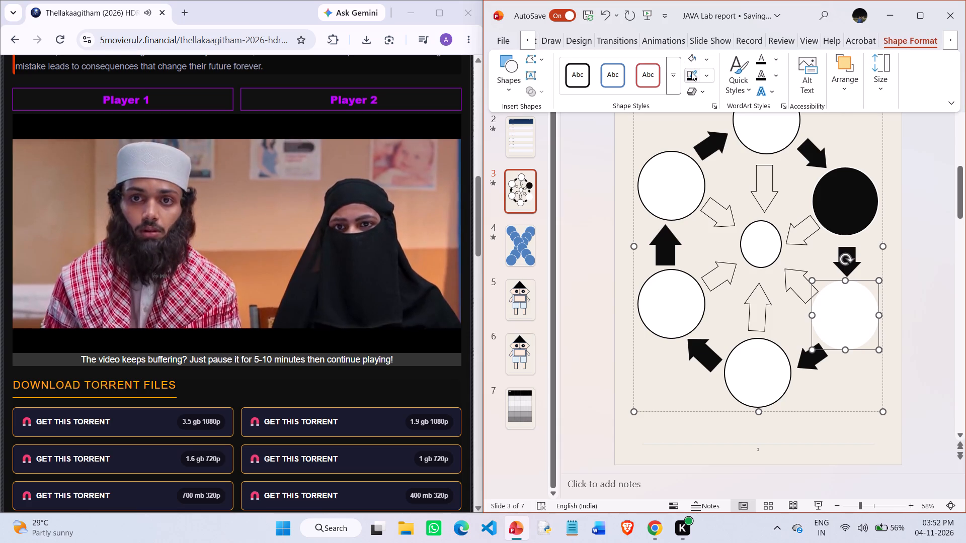
left_click(691, 74)
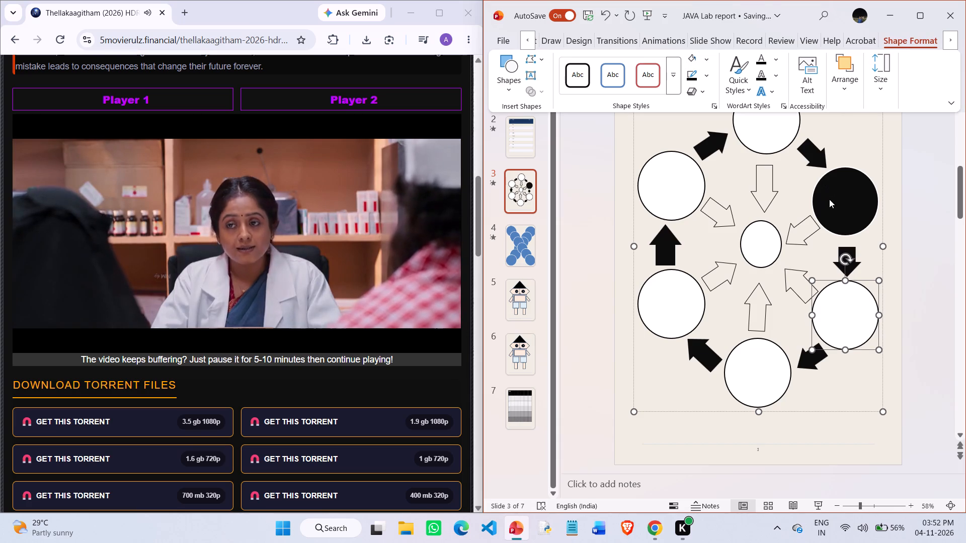
Give the upper-right outer circle a white fill and a black outline.
left_click(829, 202)
left_click(829, 202)
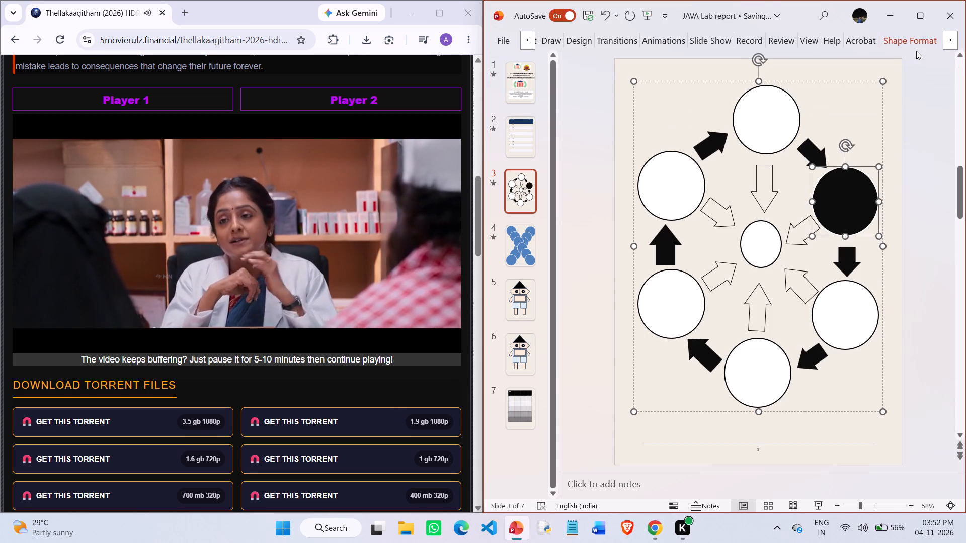
left_click(916, 43)
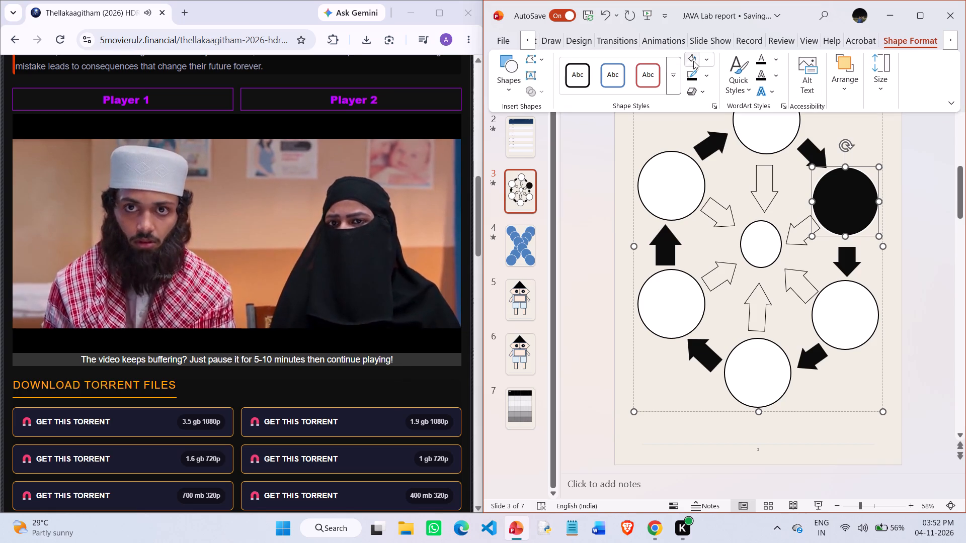
left_click(689, 59)
left_click(691, 72)
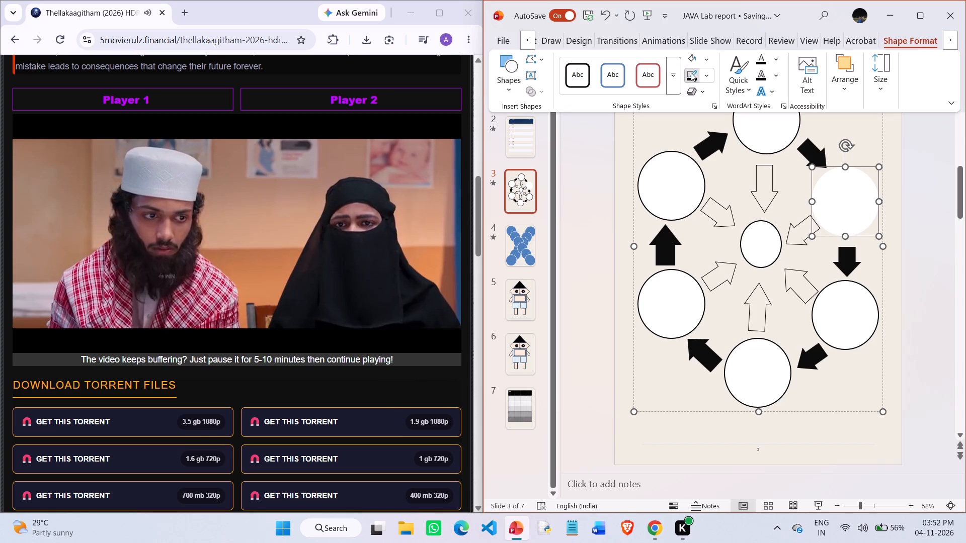
Give the arrow between the upper-left and top outer circles a light cream theme fill and a black outline.
left_click(706, 142)
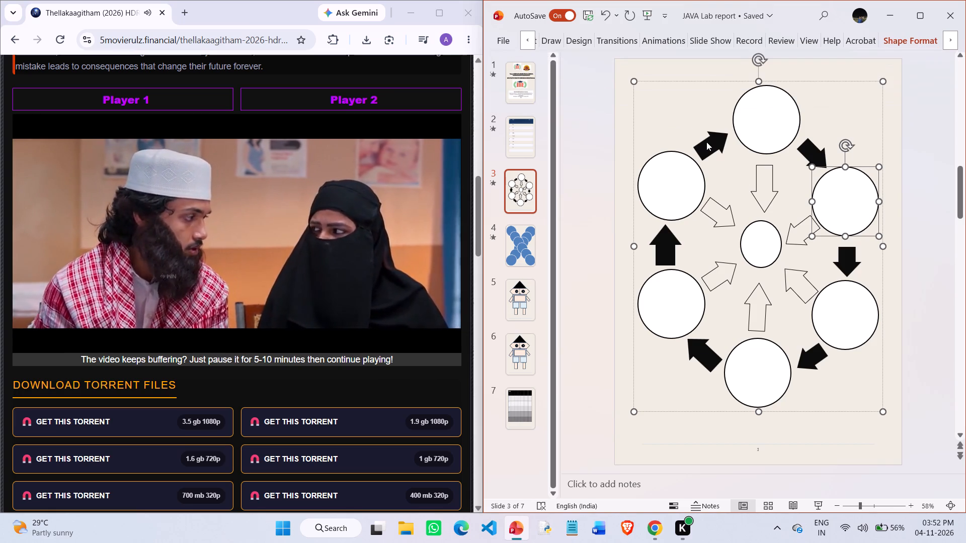
left_click(706, 142)
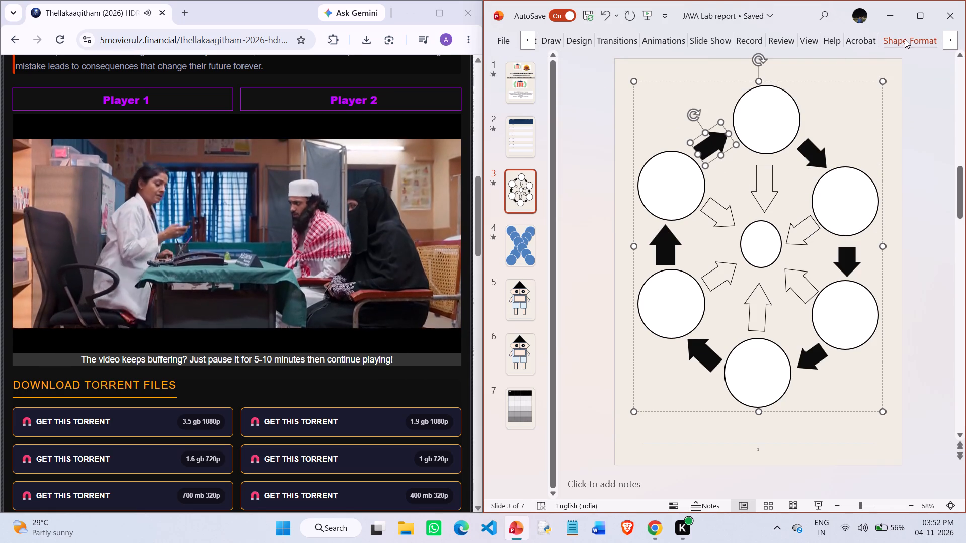
left_click(905, 42)
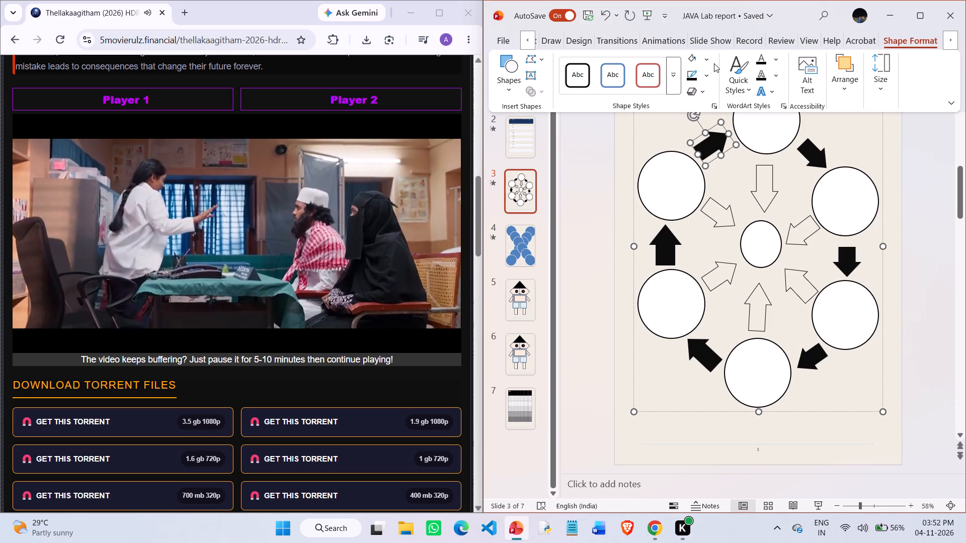
left_click(706, 63)
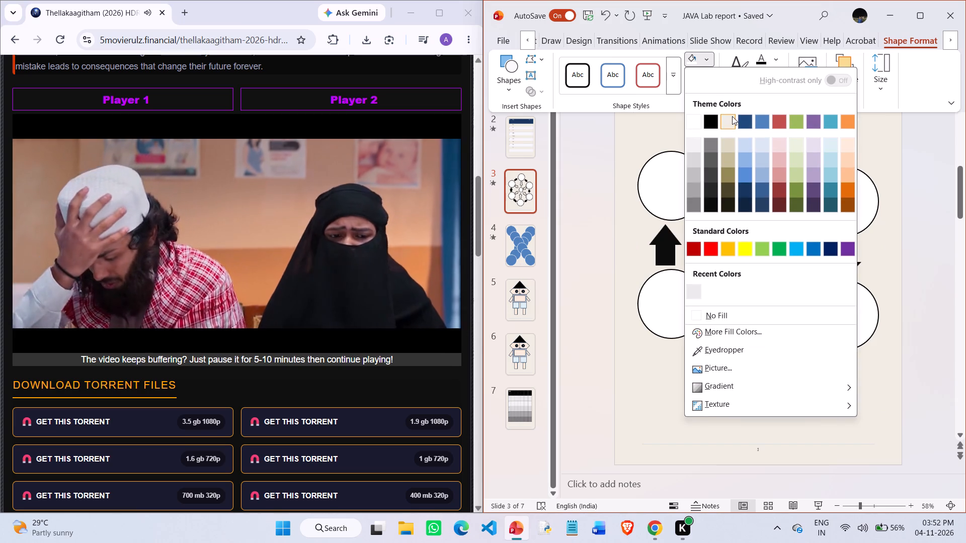
left_click(732, 116)
left_click(693, 73)
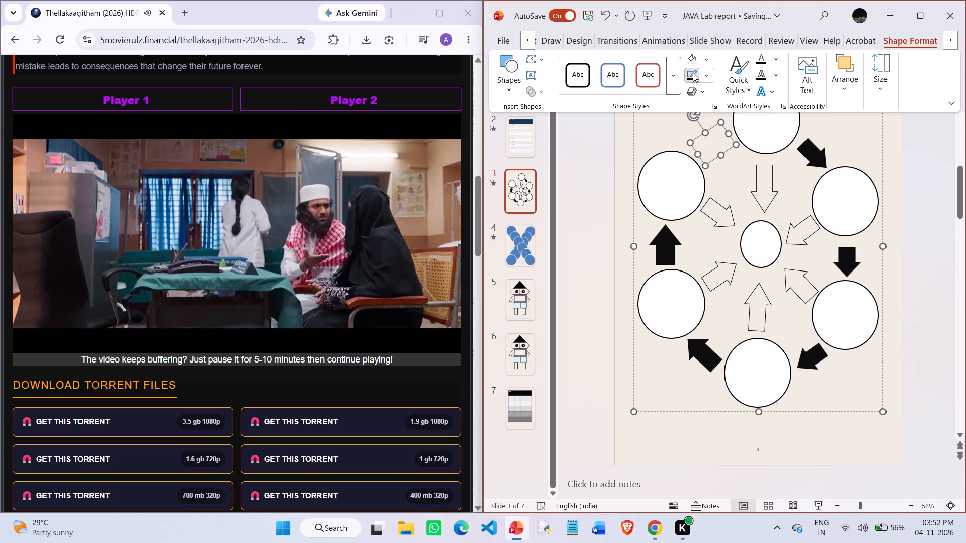
Apply a black outline to the arrow between the top and upper-right outer circles.
left_click(809, 150)
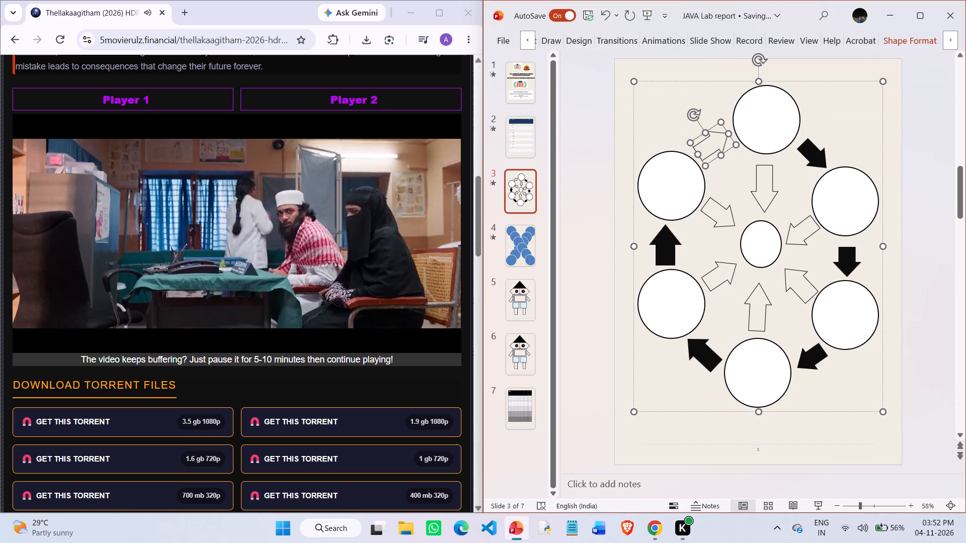
left_click(809, 150)
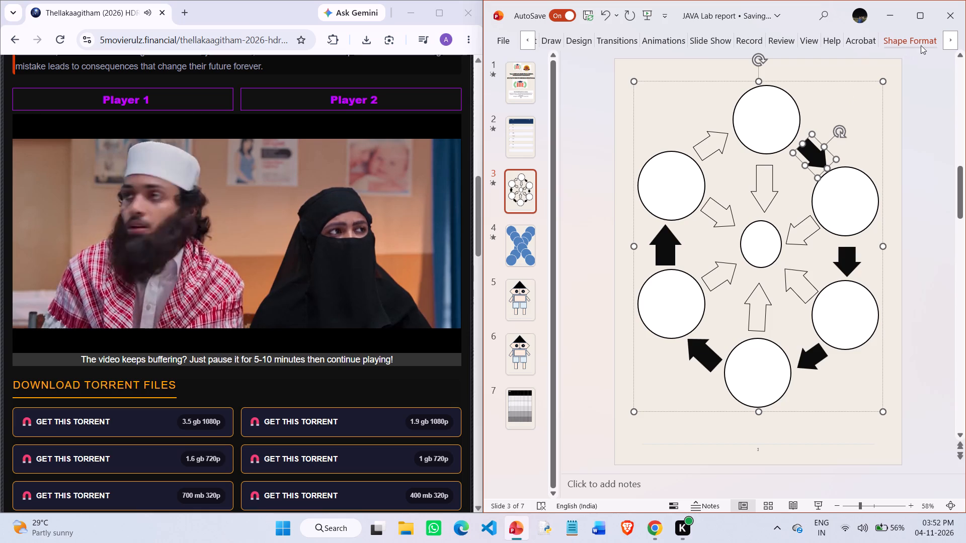
left_click(924, 45)
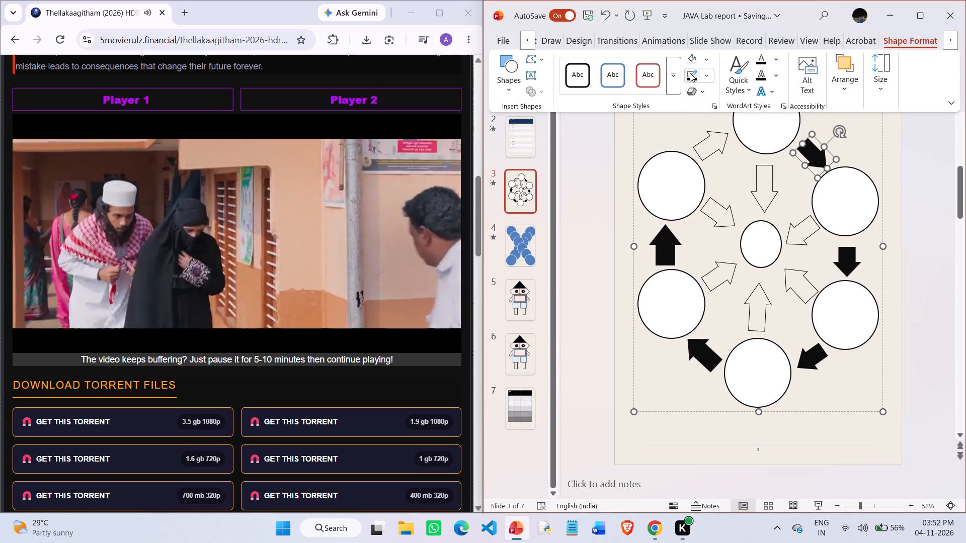
left_click(690, 73)
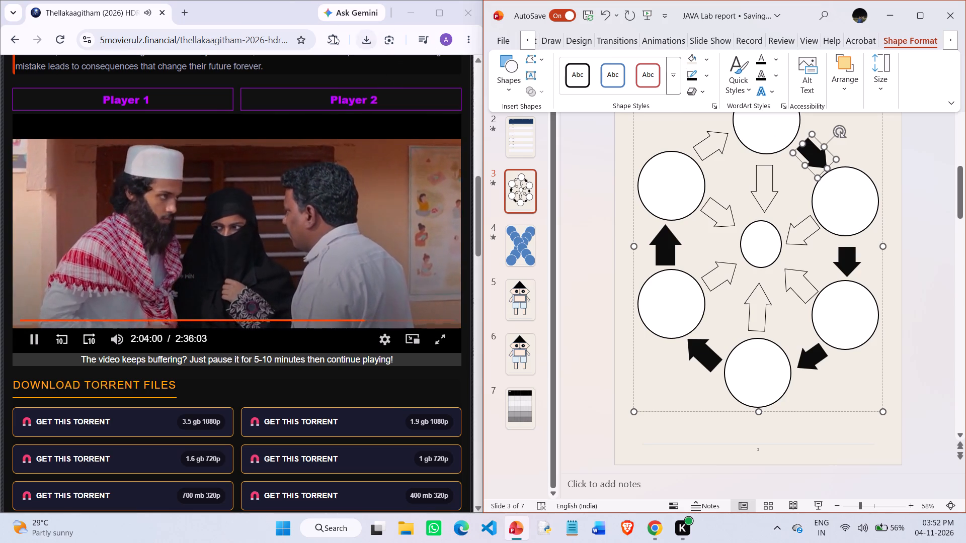
Switch to Chrome and raise the playing video tab's volume to 330% with the Sound Booster extension.
left_click(331, 36)
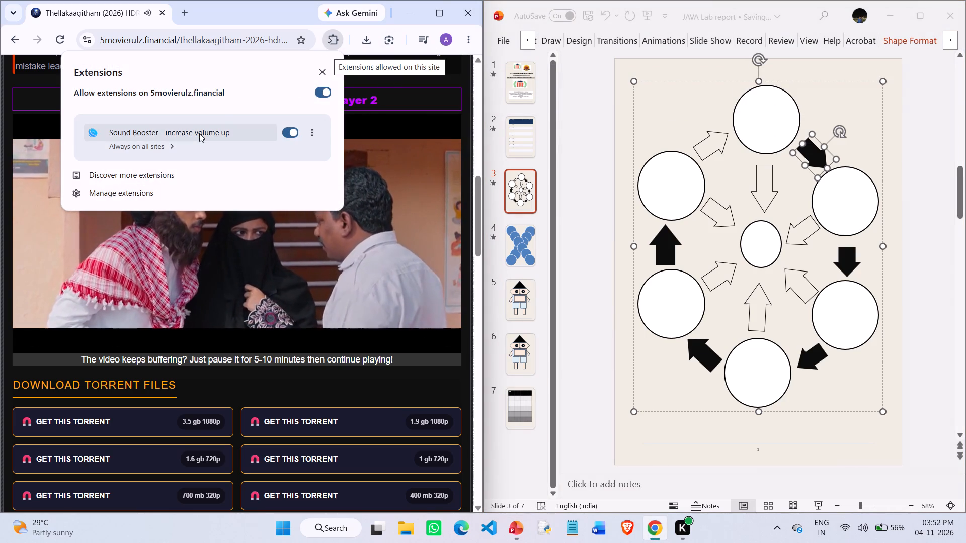
double_click(199, 133)
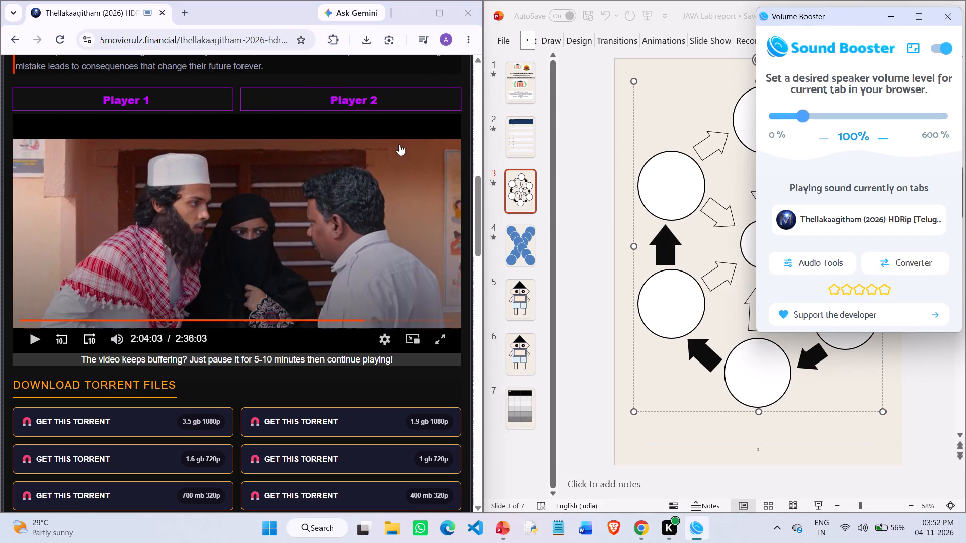
left_click(224, 205)
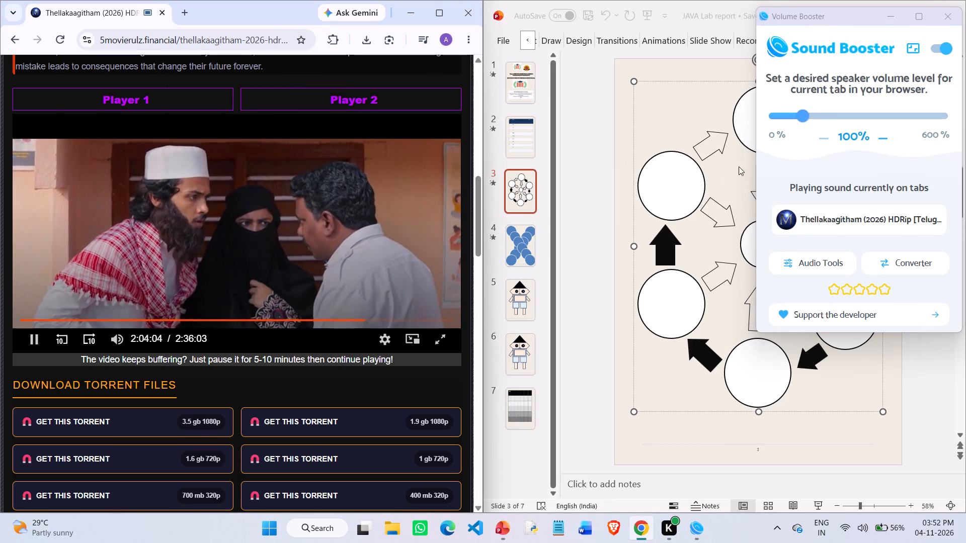
left_click_drag(826, 107, 831, 112)
left_click_drag(831, 112, 865, 117)
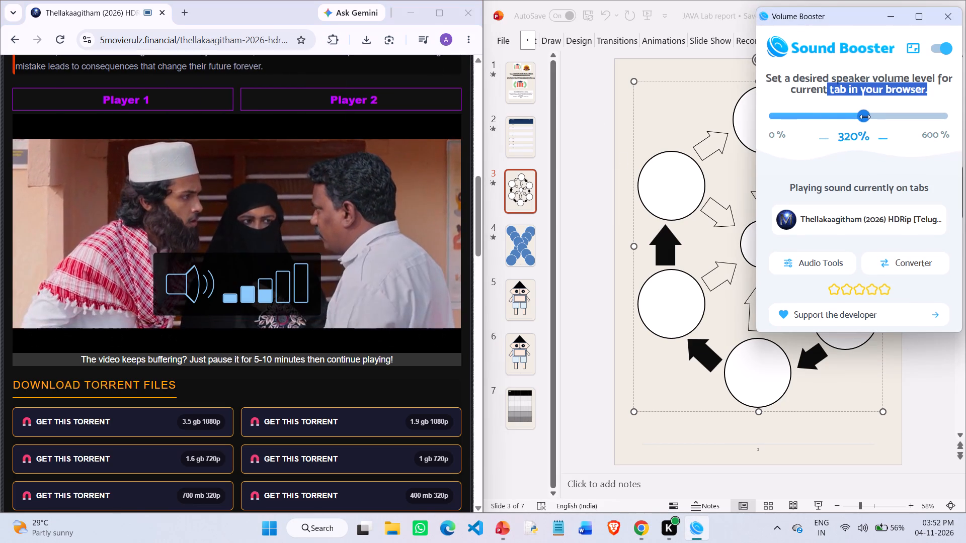
left_click_drag(865, 117, 868, 117)
left_click(862, 91)
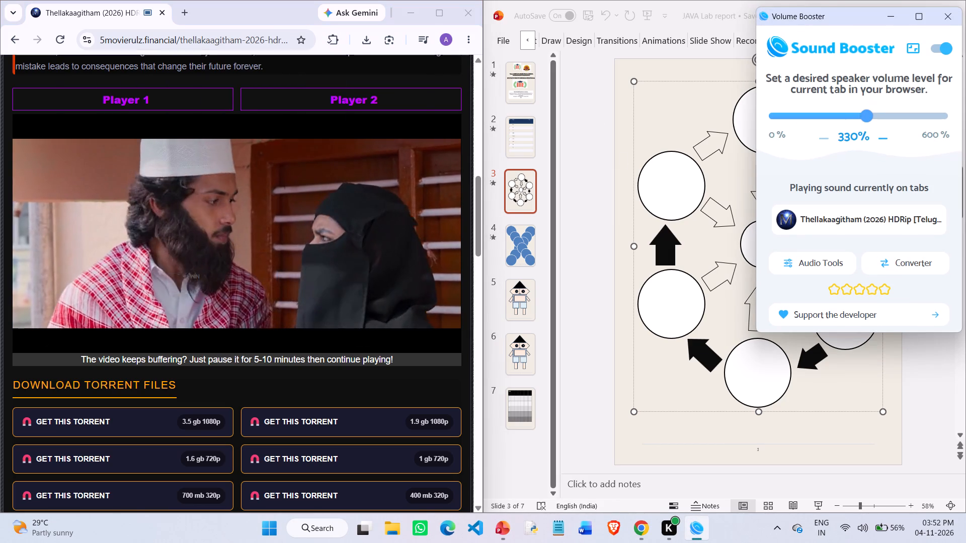
Switch back to PowerPoint and give the arrow between the top and upper-right outer circles a light cream fill and a black outline.
left_click(893, 19)
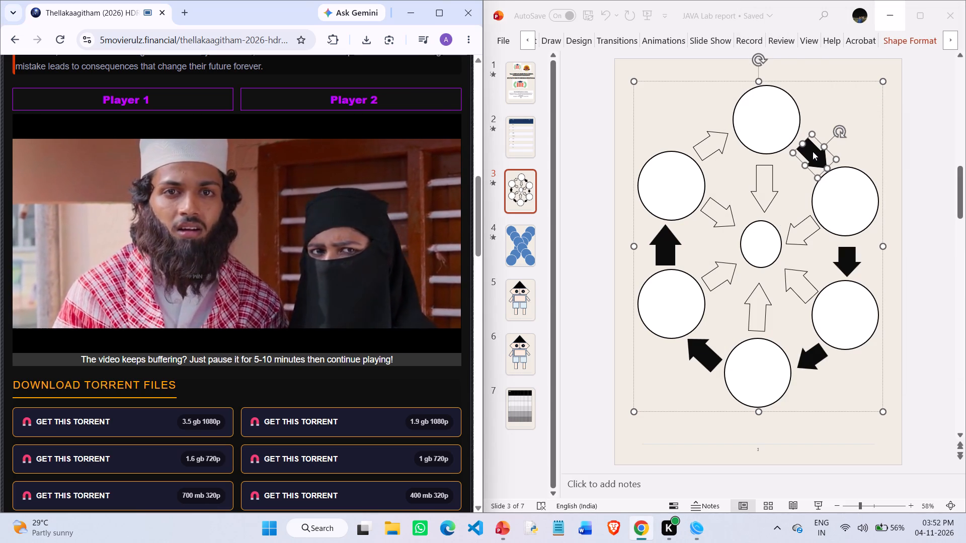
left_click(813, 151)
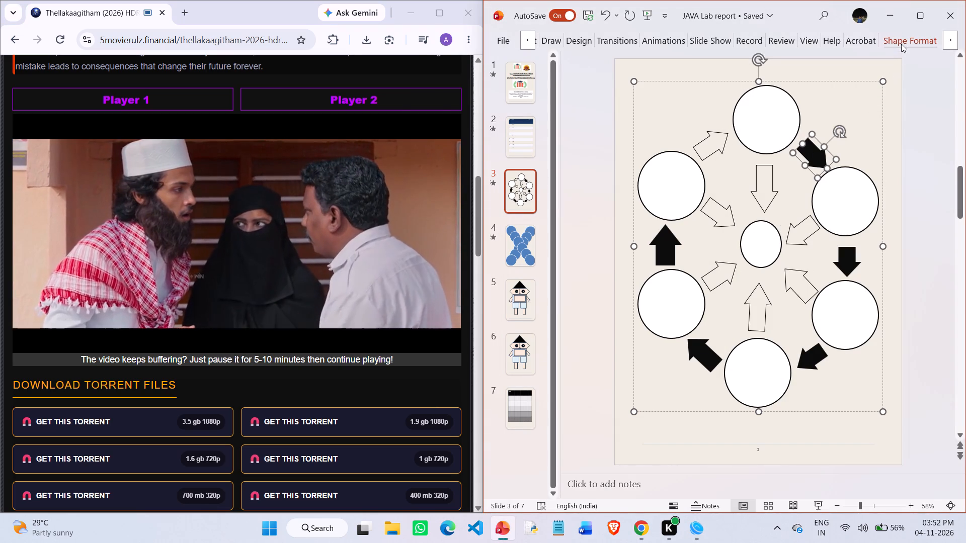
left_click(901, 44)
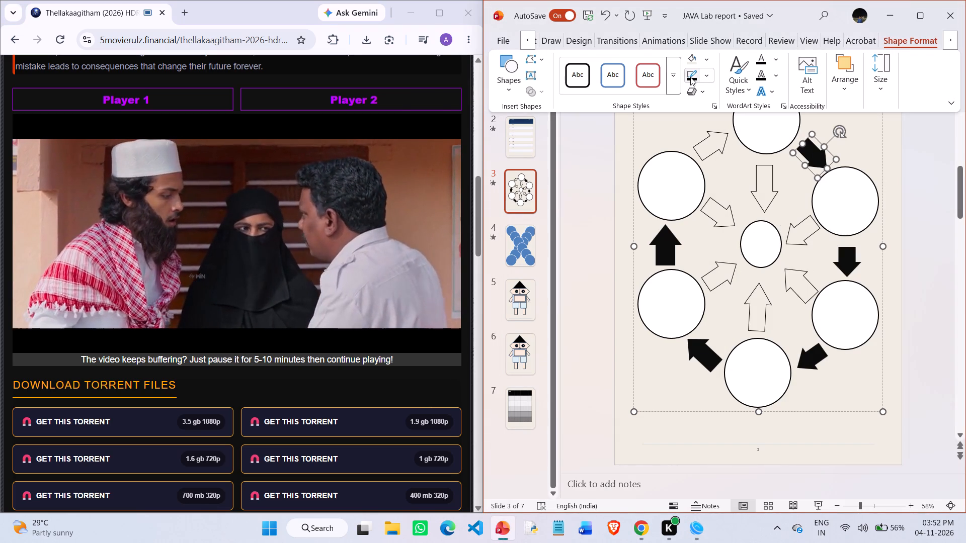
left_click(690, 77)
left_click(690, 61)
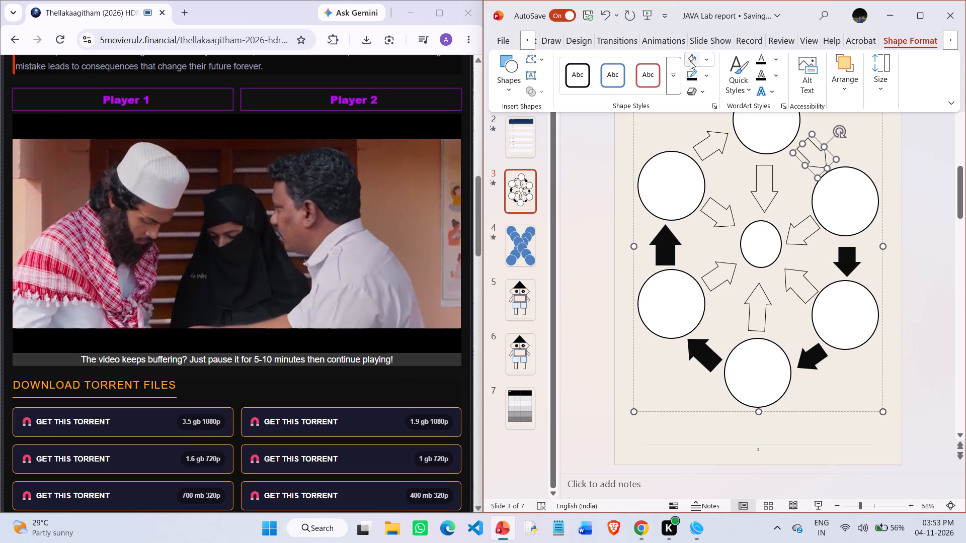
Give the arrow between the lower-left and upper-left outer circles a light cream fill and a black outline.
left_click(673, 243)
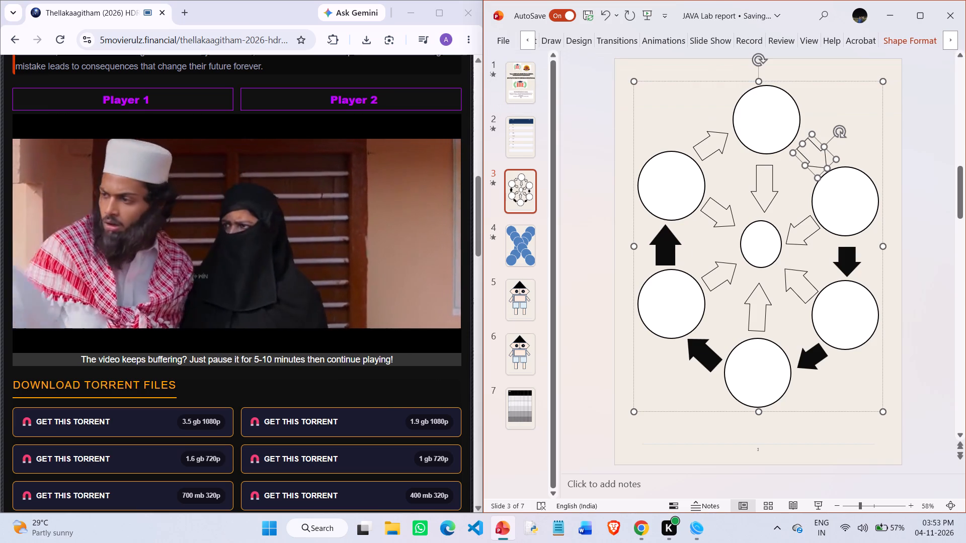
left_click(669, 243)
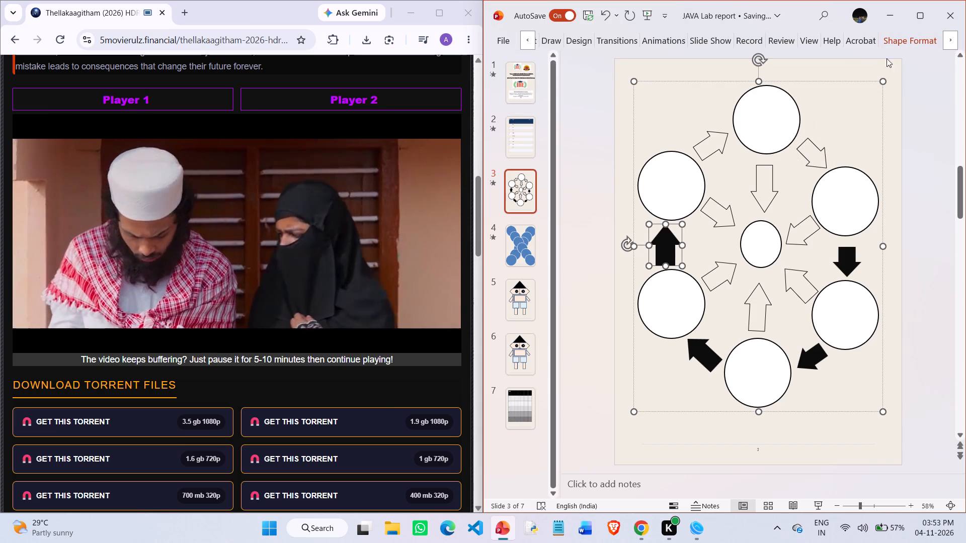
left_click(898, 44)
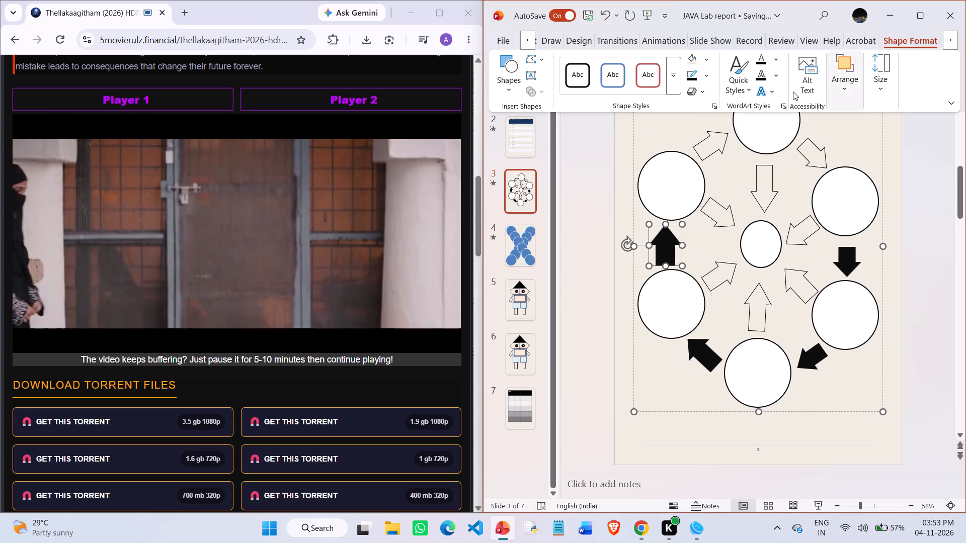
left_click(691, 60)
left_click(691, 76)
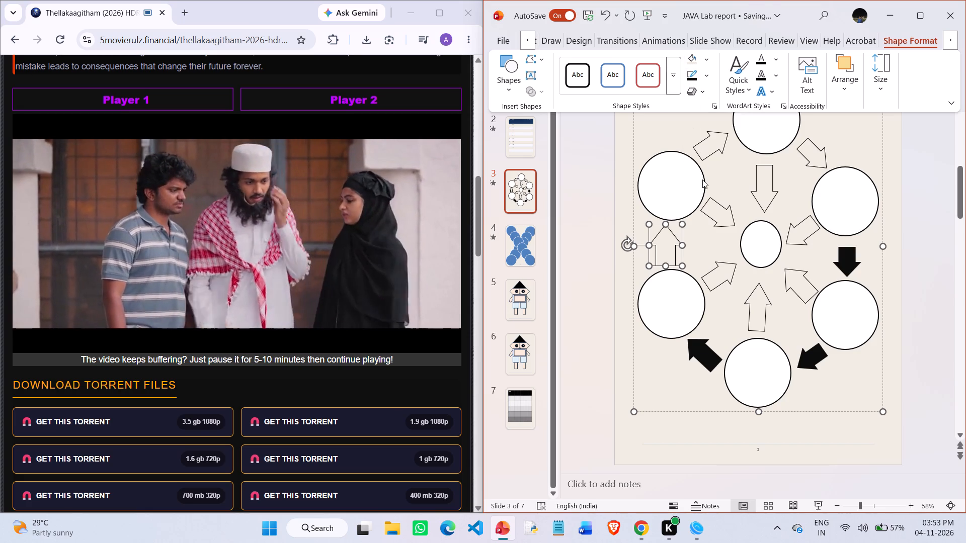
Give the arrow between the bottom and lower-left outer circles a light cream fill and a black outline.
left_click(704, 352)
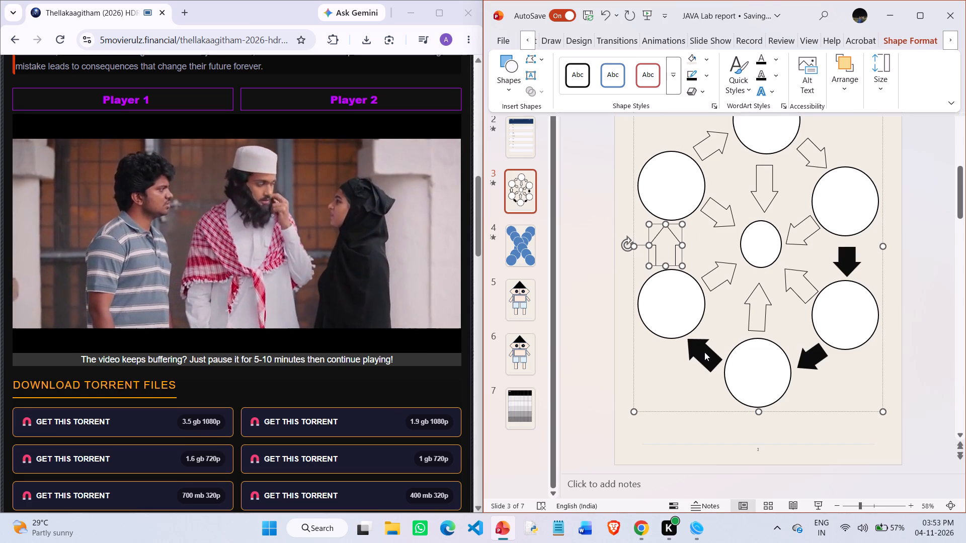
left_click(704, 352)
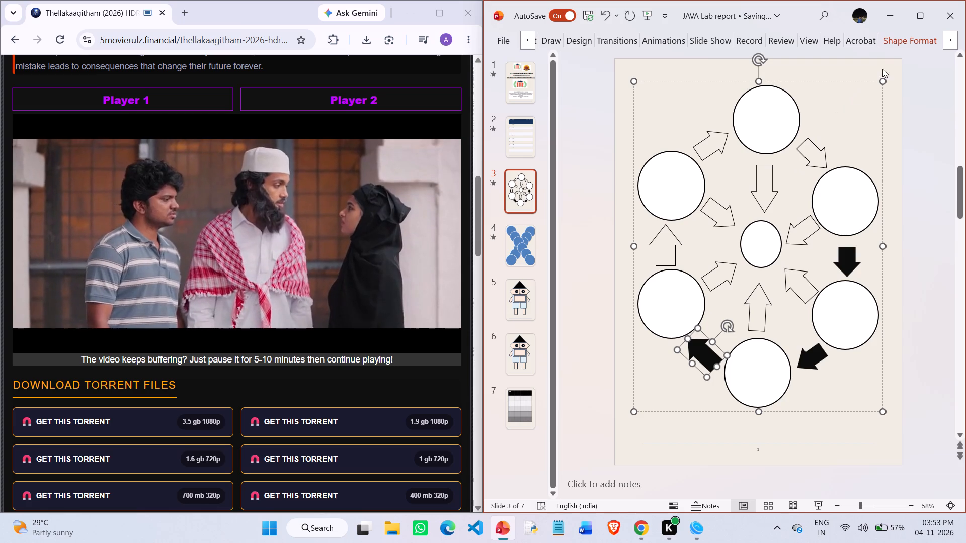
left_click(905, 42)
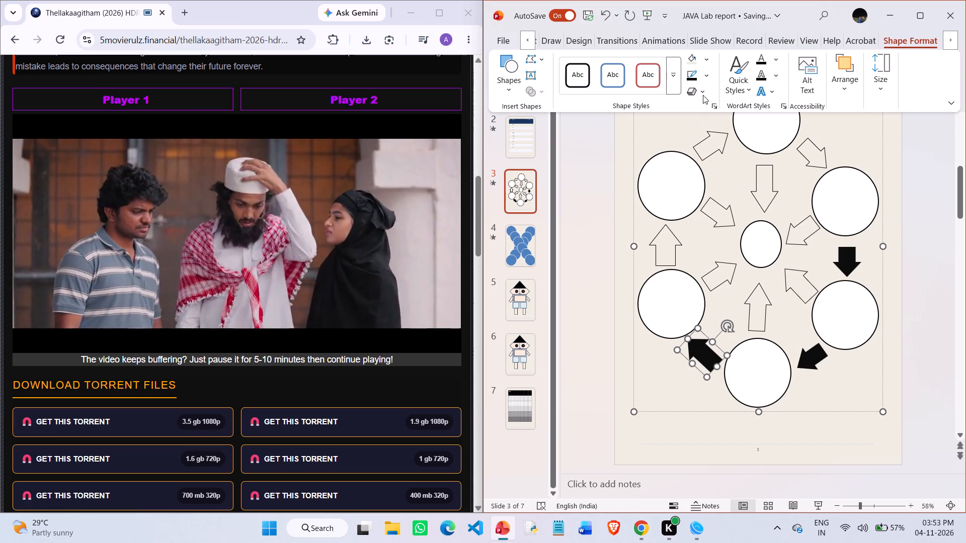
left_click(693, 72)
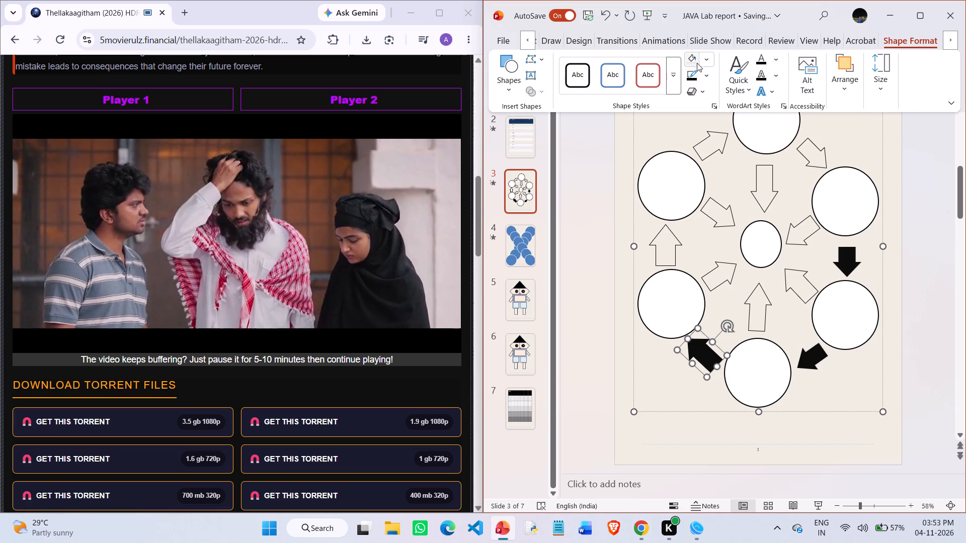
left_click(692, 59)
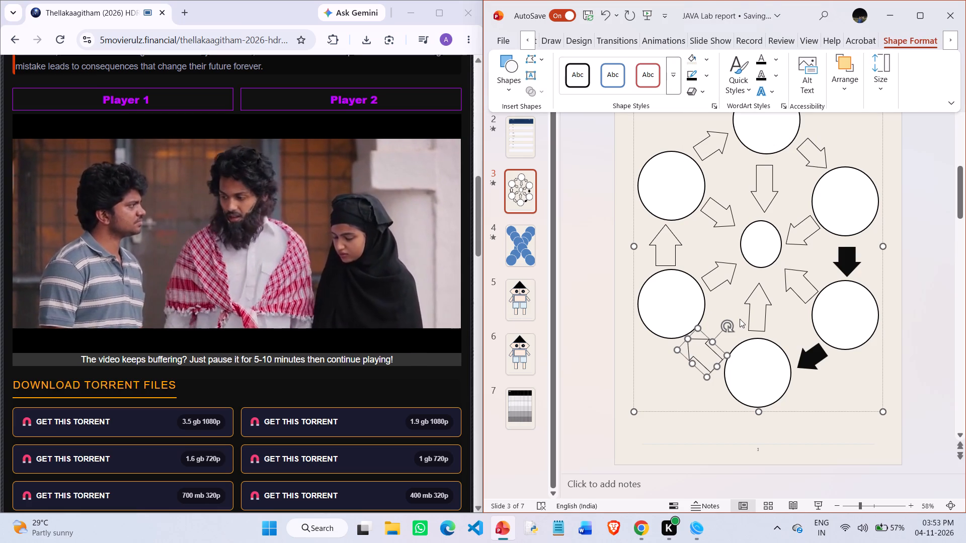
Give the arrow between the lower-right and bottom outer circles a light cream fill and a black outline.
left_click(807, 362)
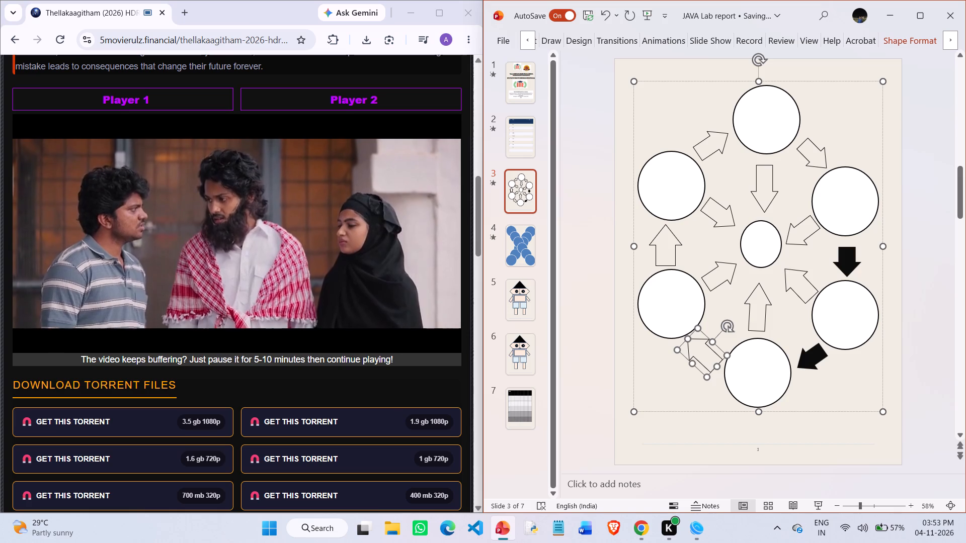
left_click(807, 362)
left_click(807, 362)
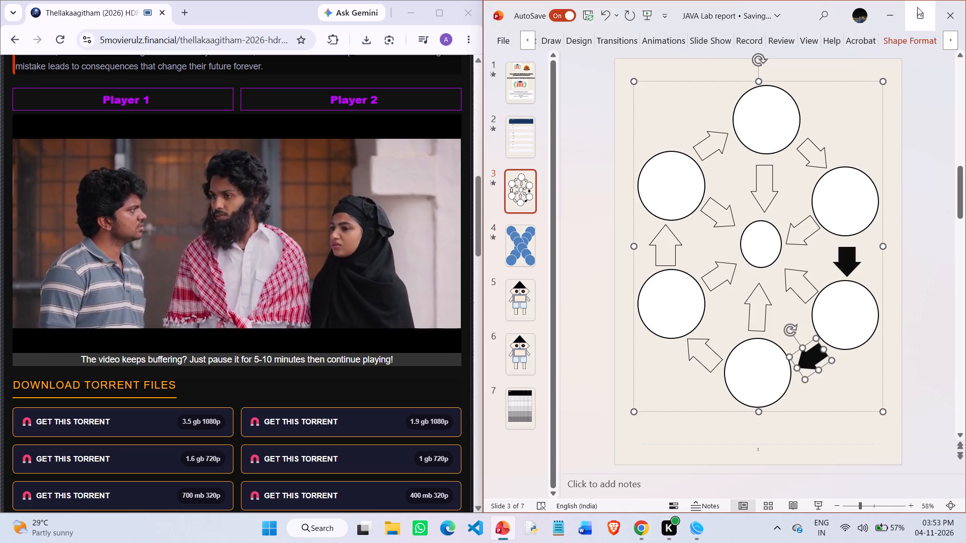
left_click(912, 43)
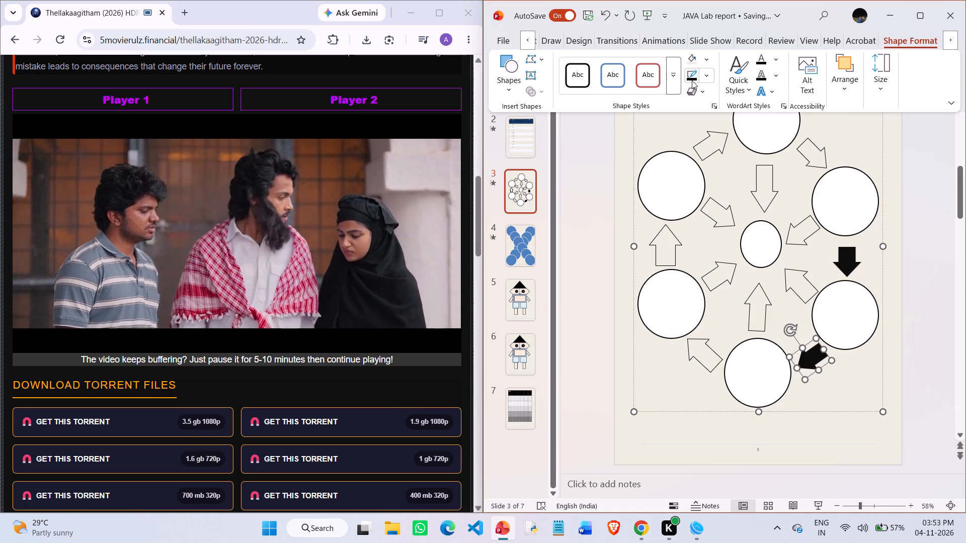
left_click(688, 80)
left_click(697, 55)
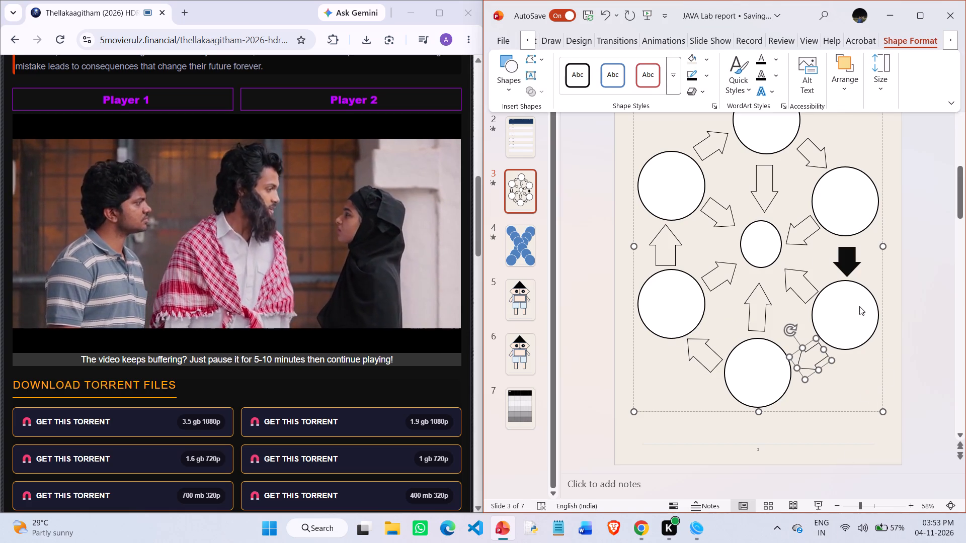
Give the arrow between the upper-right and lower-right outer circles a light cream fill and a black outline.
left_click(850, 261)
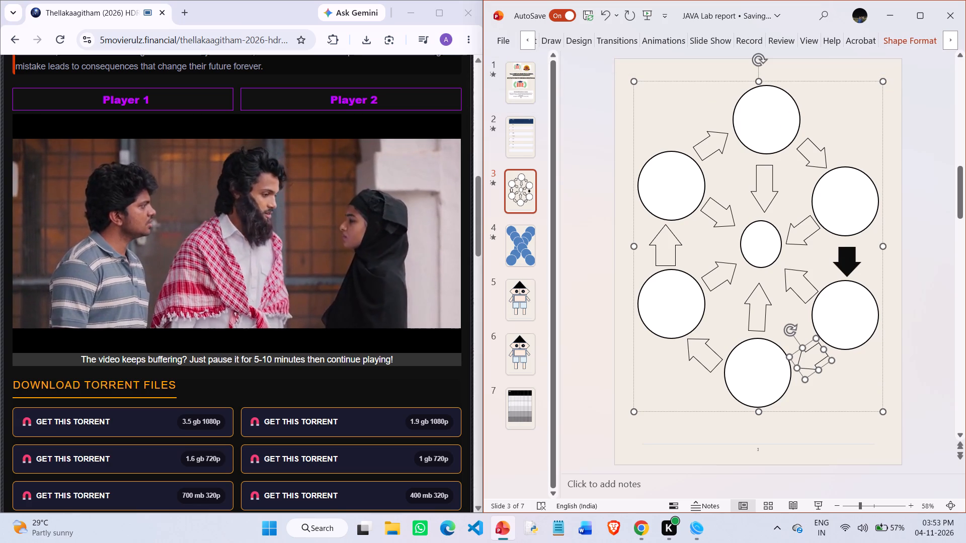
left_click(850, 261)
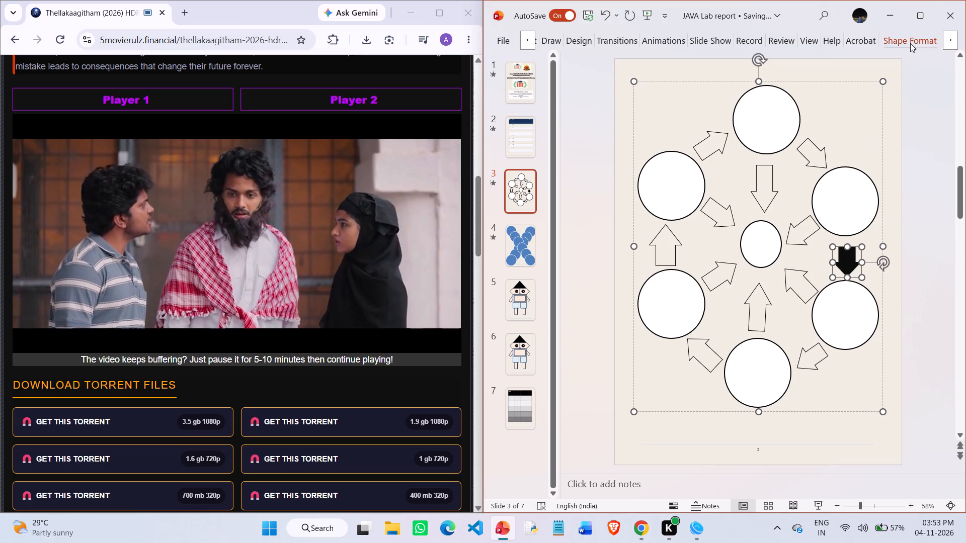
left_click(910, 44)
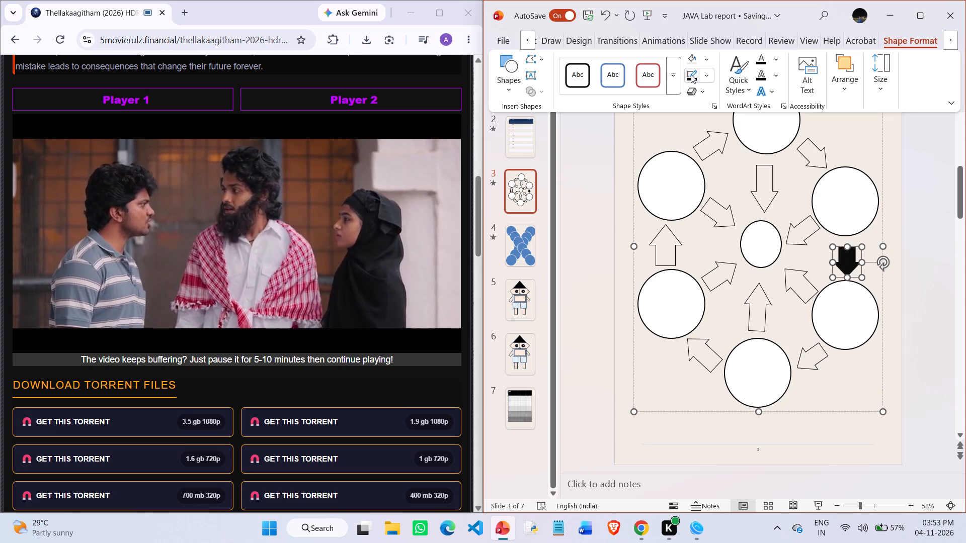
left_click(691, 75)
left_click(691, 60)
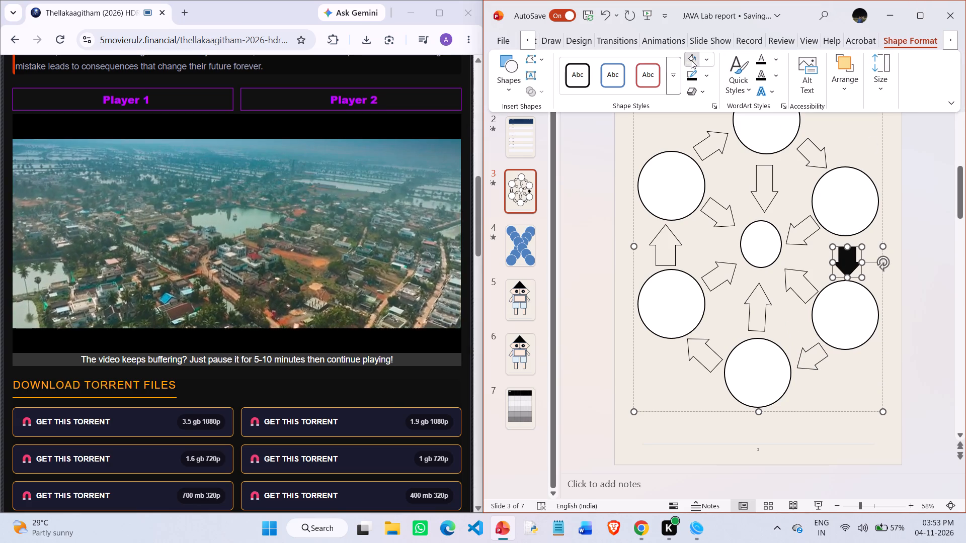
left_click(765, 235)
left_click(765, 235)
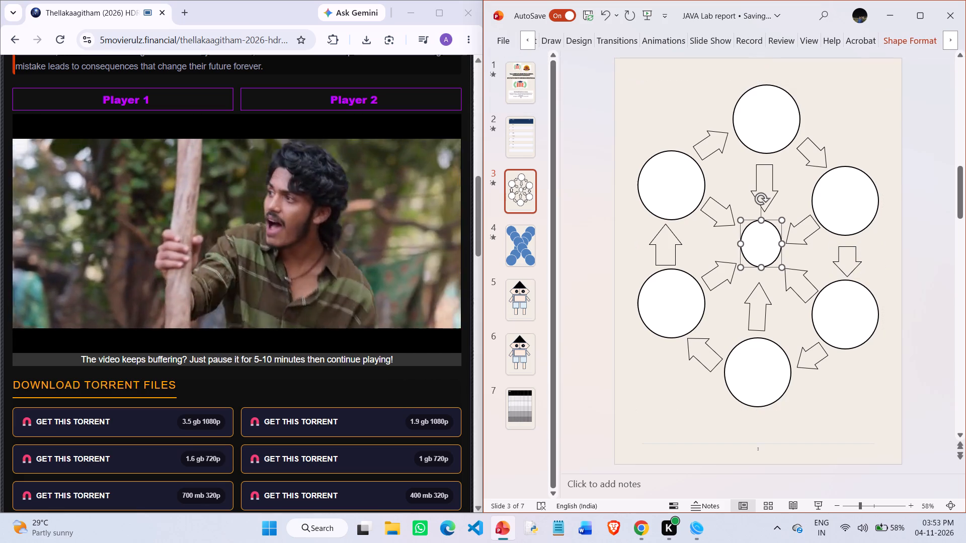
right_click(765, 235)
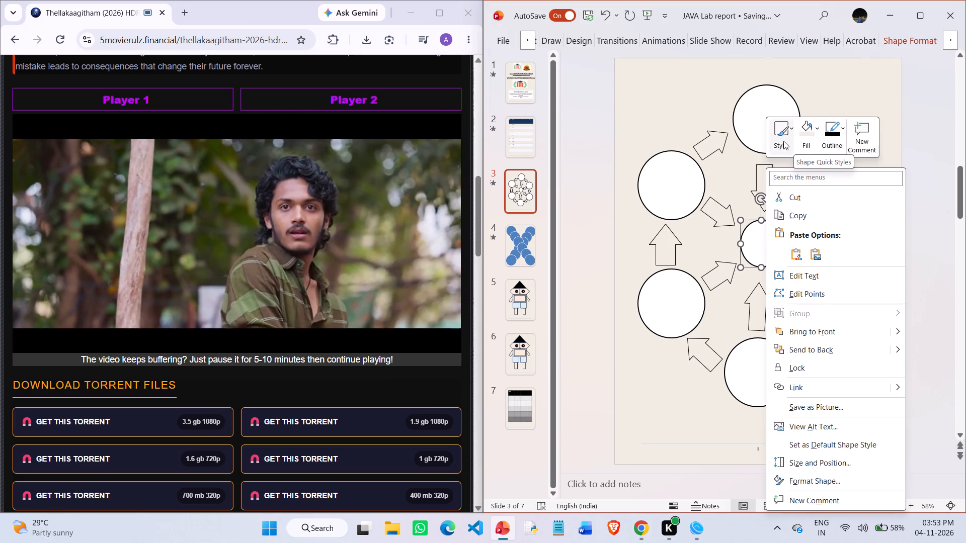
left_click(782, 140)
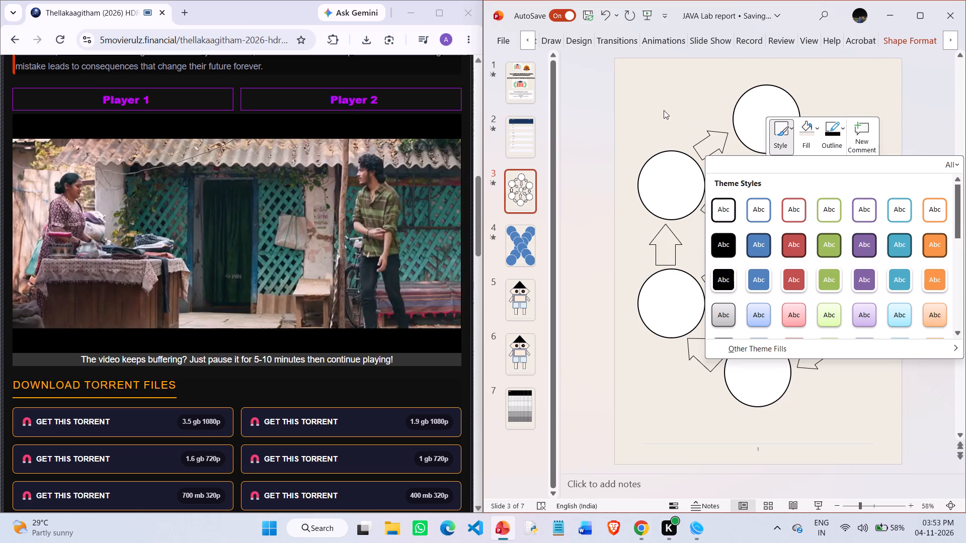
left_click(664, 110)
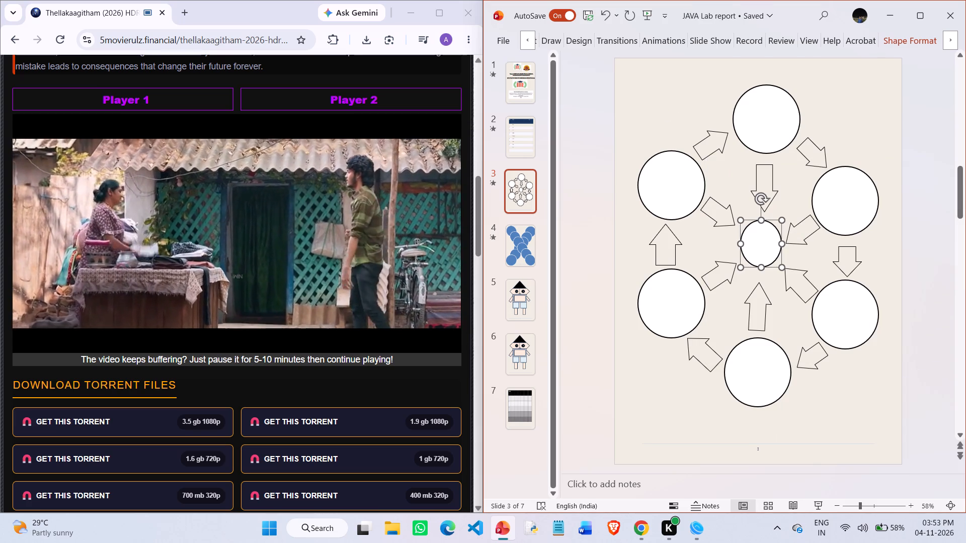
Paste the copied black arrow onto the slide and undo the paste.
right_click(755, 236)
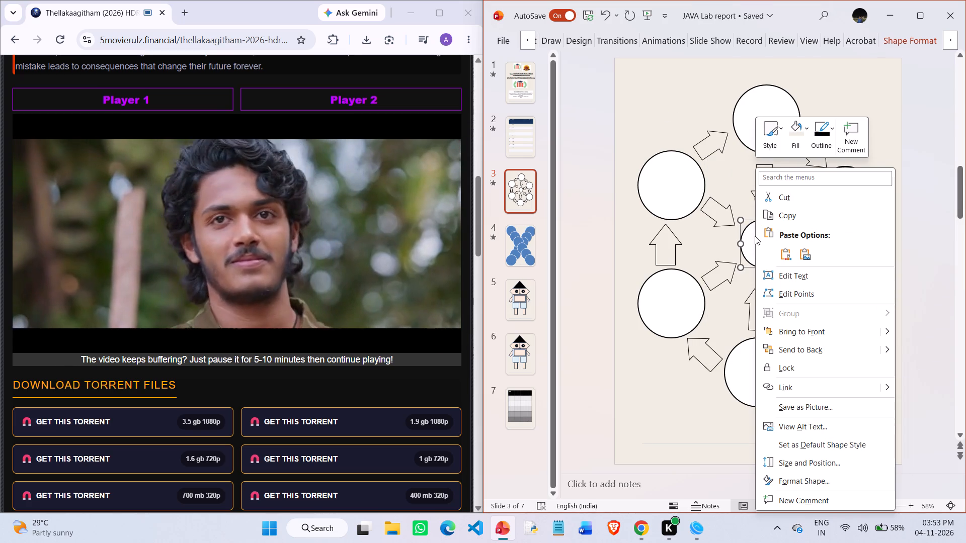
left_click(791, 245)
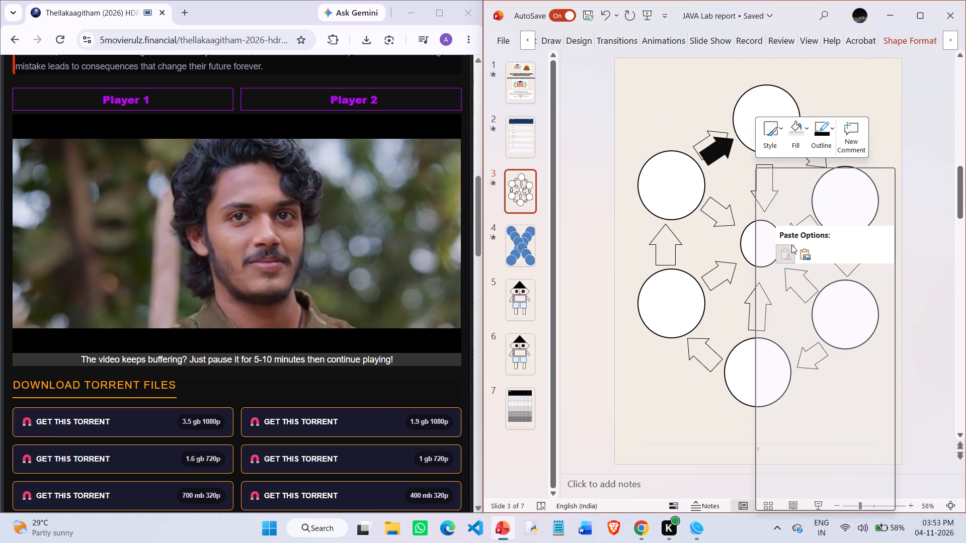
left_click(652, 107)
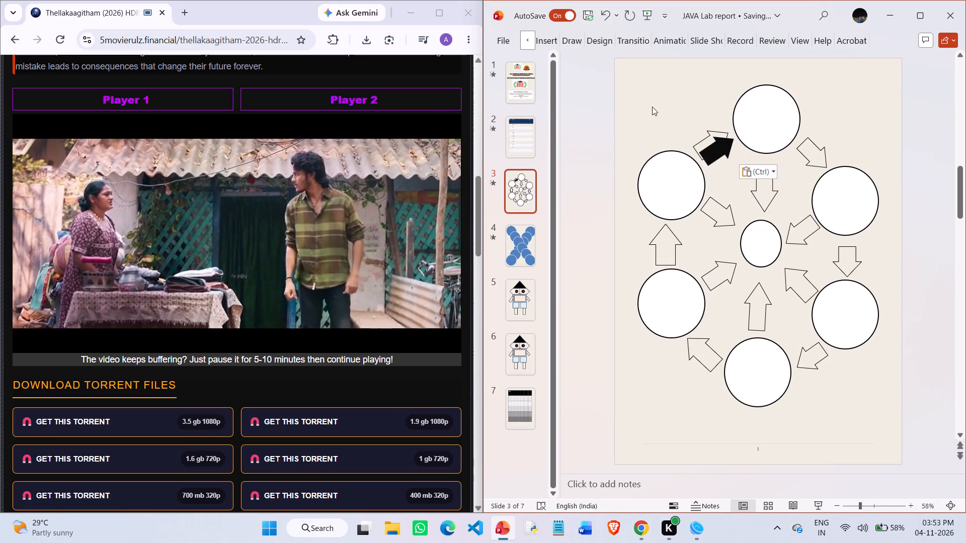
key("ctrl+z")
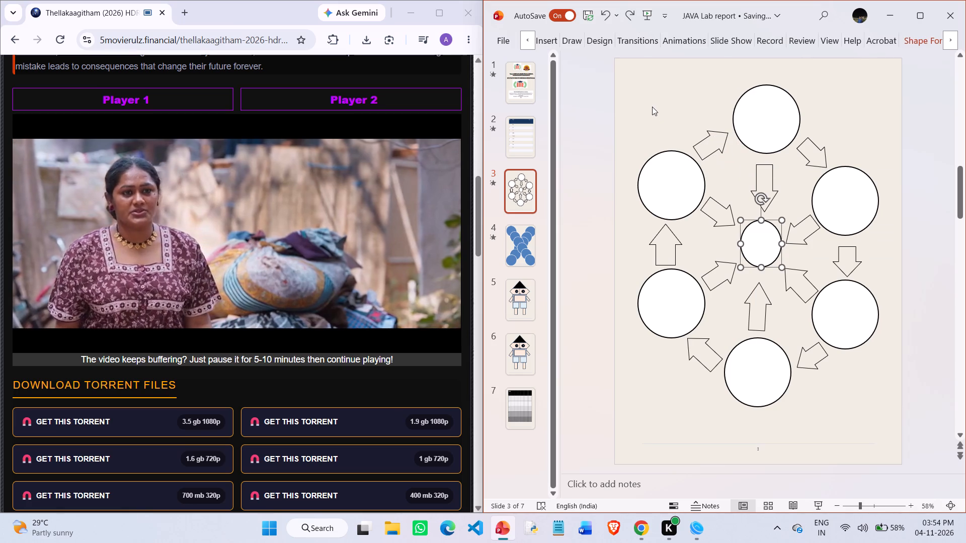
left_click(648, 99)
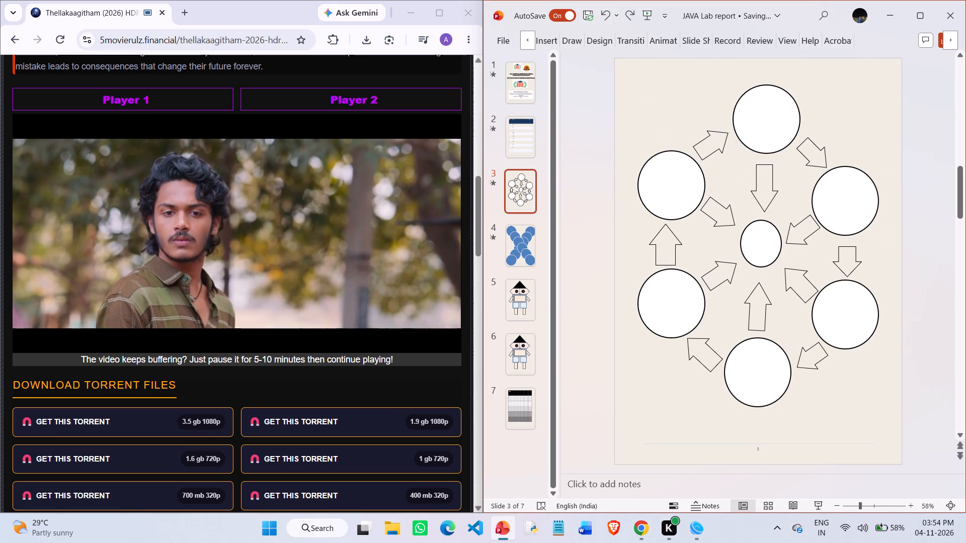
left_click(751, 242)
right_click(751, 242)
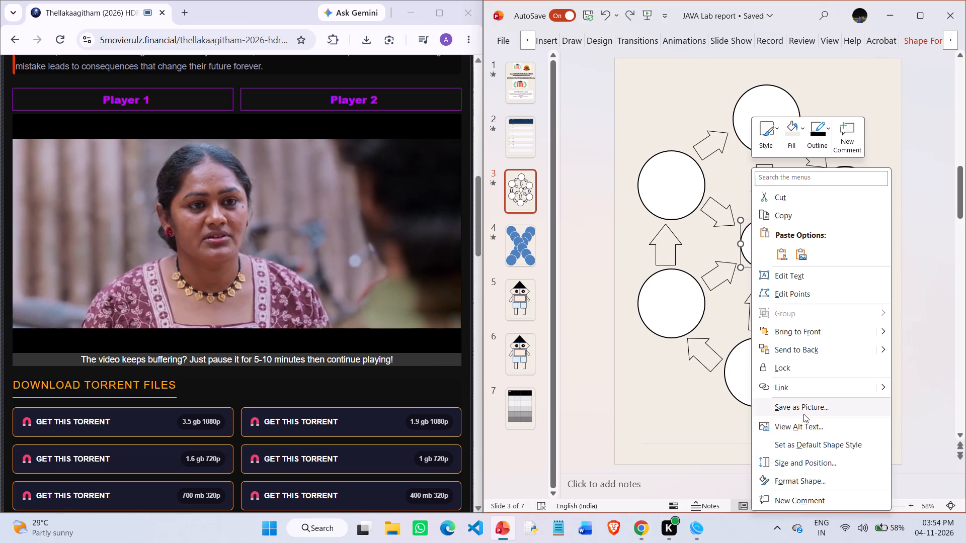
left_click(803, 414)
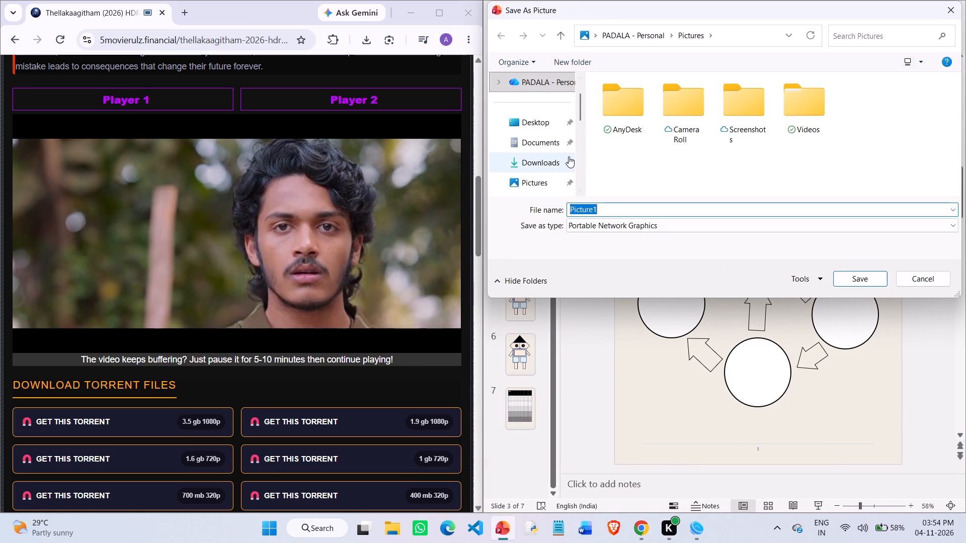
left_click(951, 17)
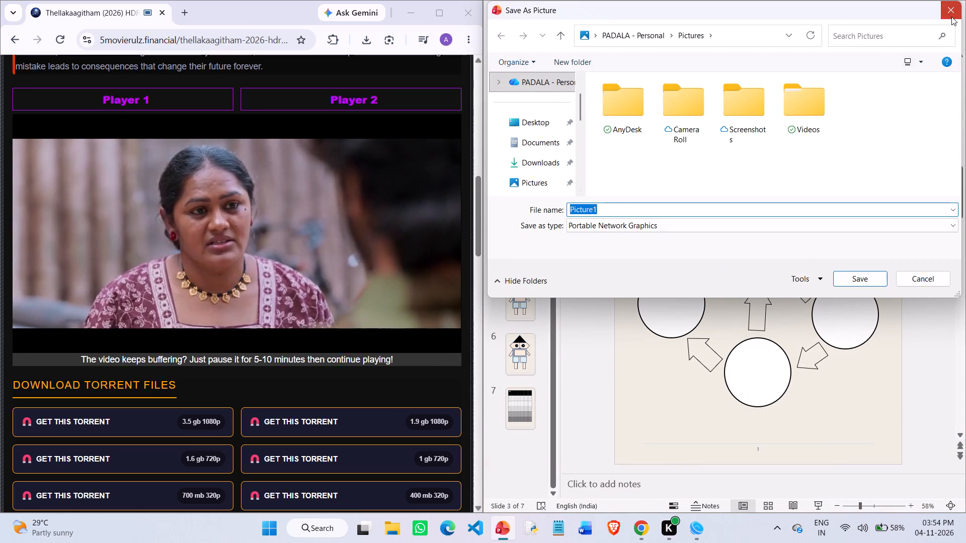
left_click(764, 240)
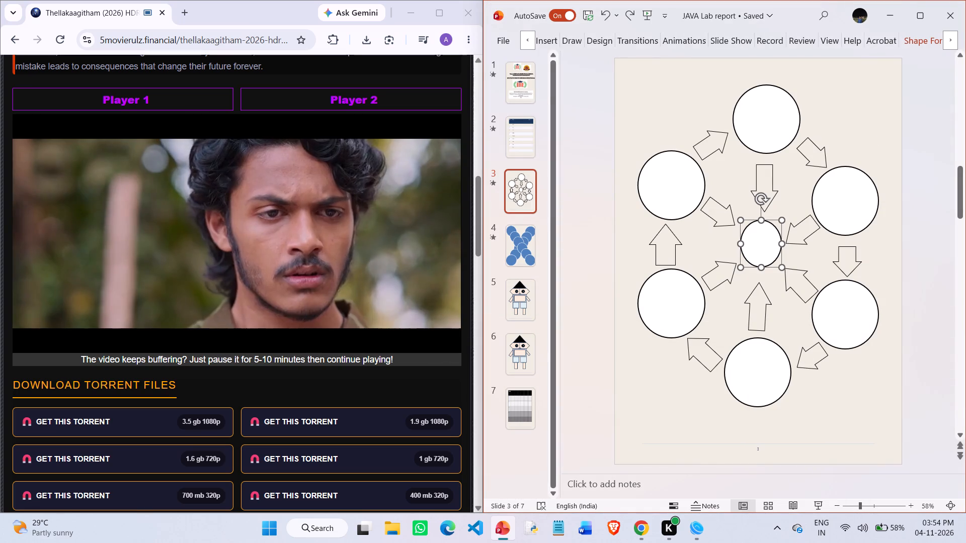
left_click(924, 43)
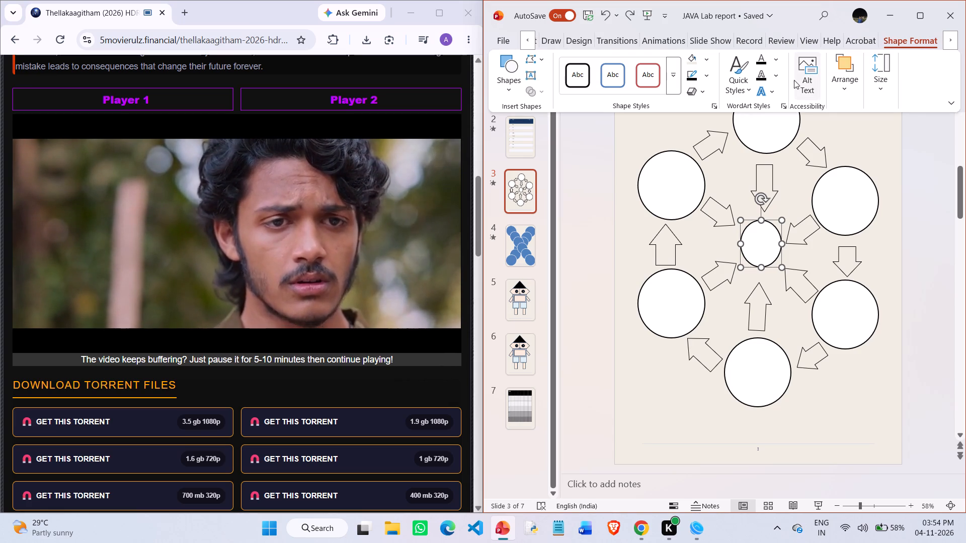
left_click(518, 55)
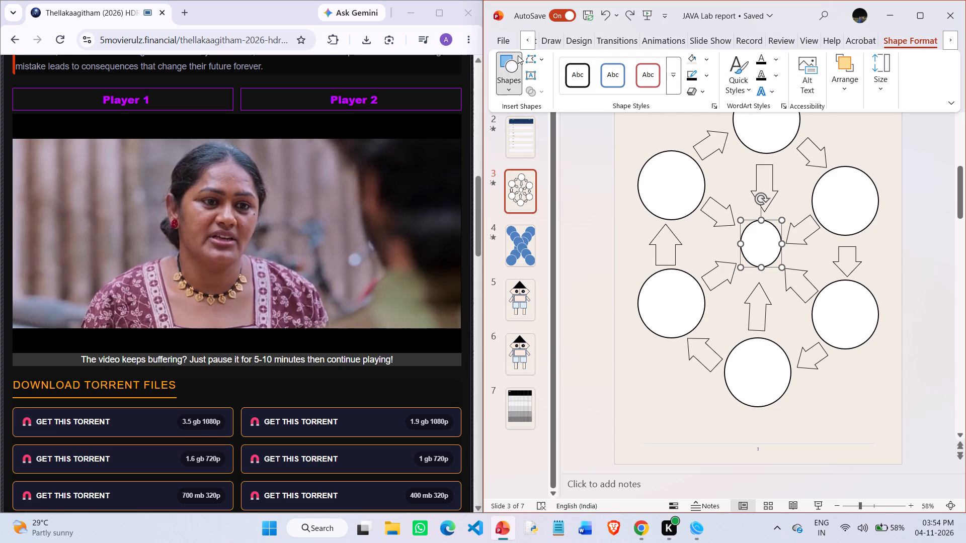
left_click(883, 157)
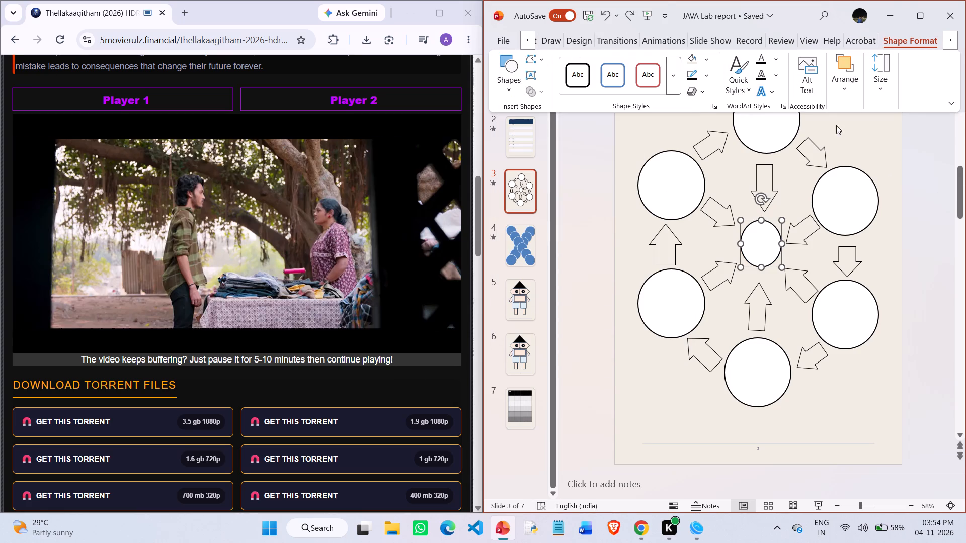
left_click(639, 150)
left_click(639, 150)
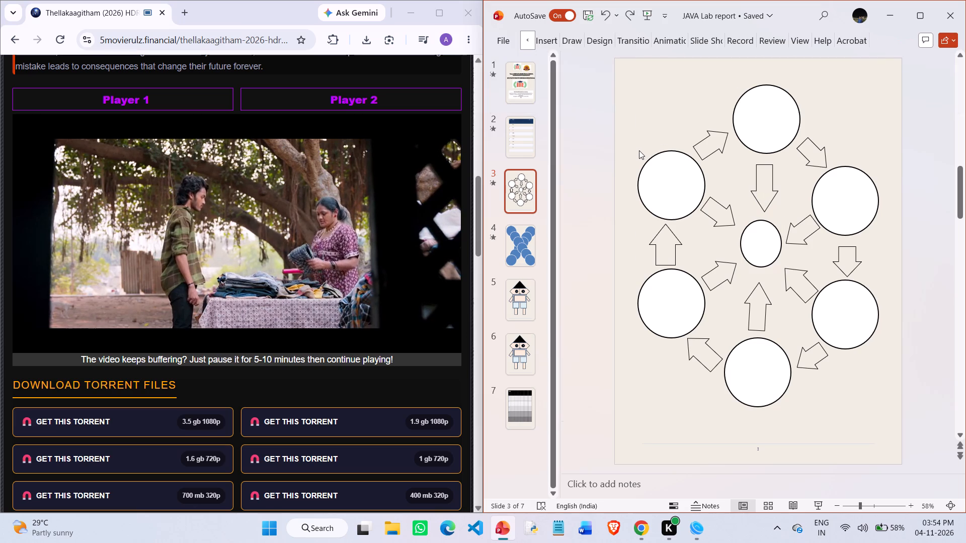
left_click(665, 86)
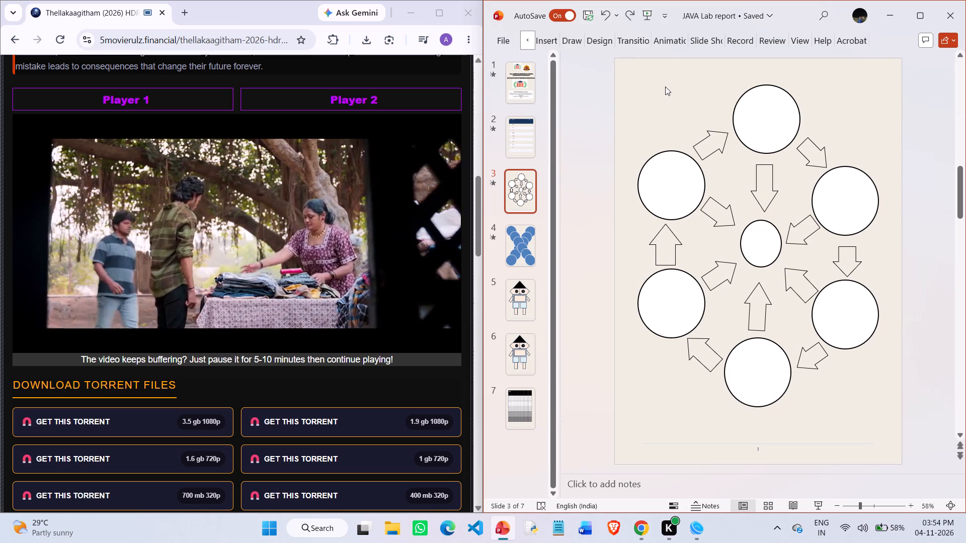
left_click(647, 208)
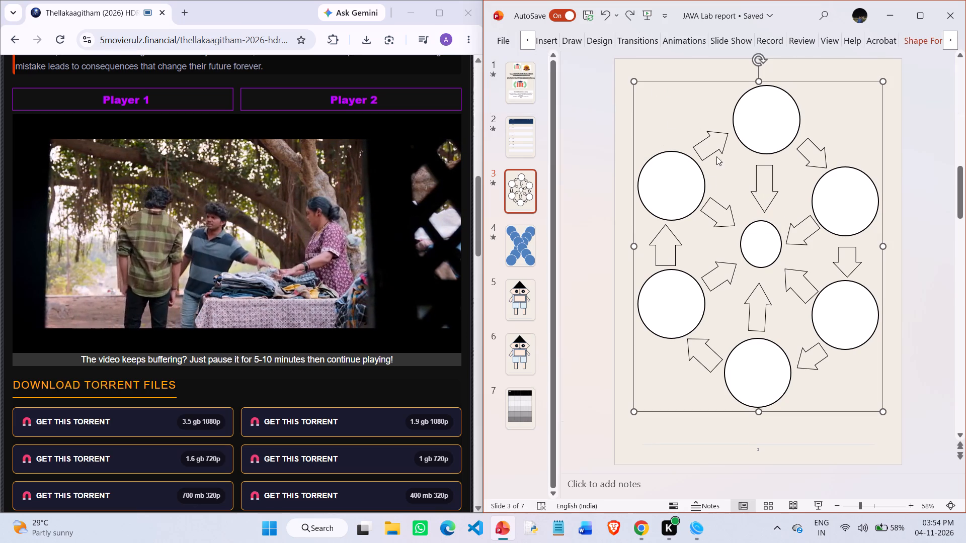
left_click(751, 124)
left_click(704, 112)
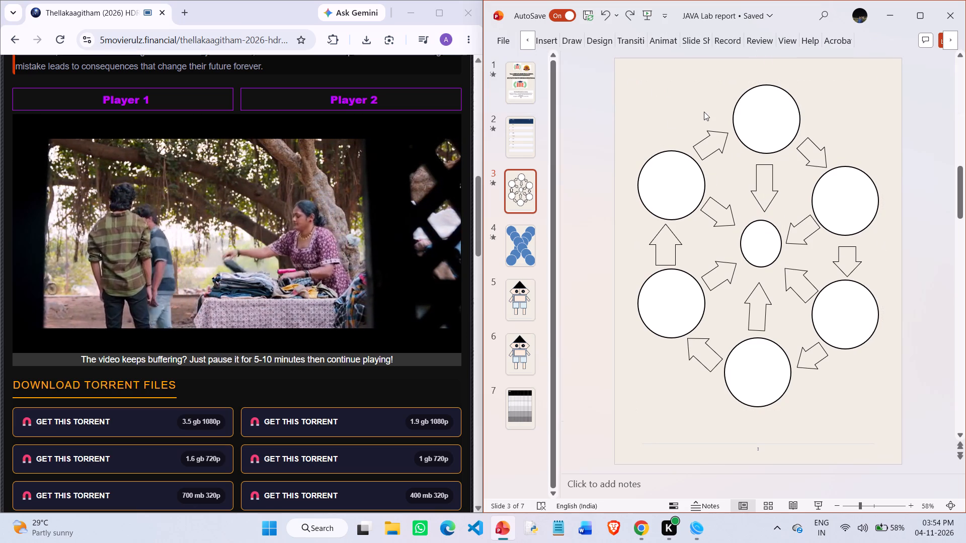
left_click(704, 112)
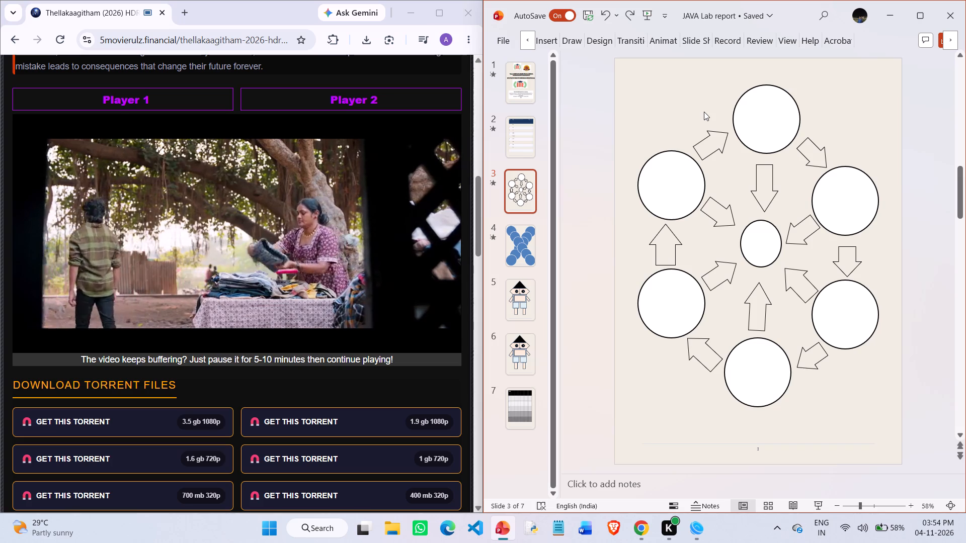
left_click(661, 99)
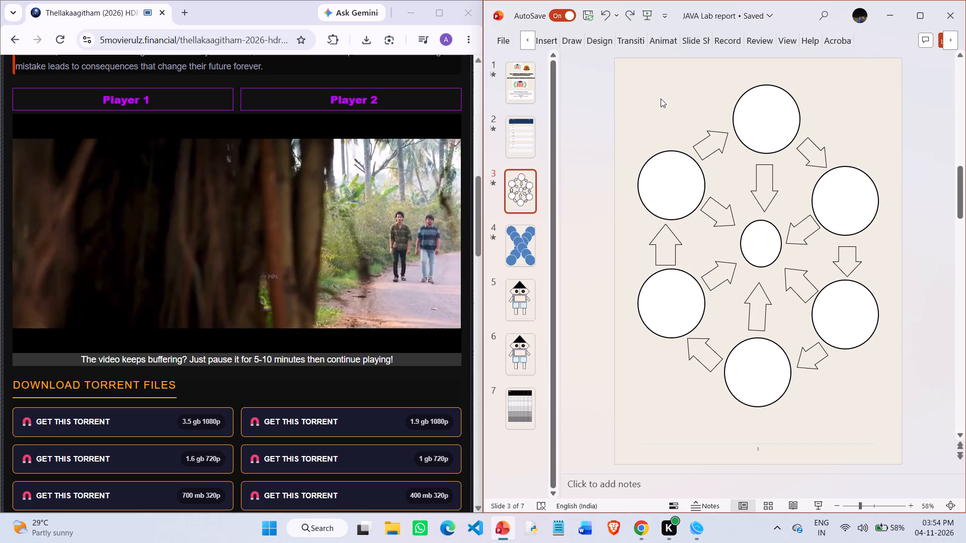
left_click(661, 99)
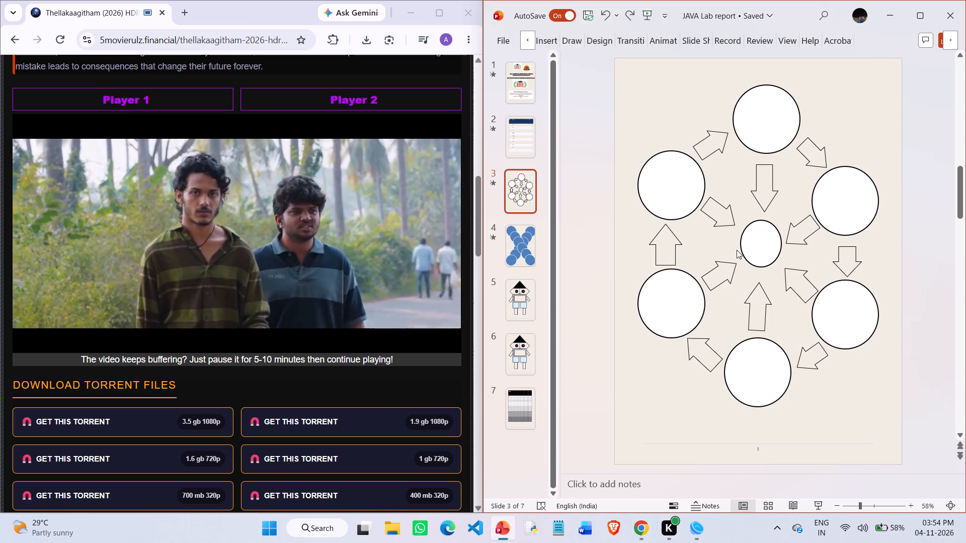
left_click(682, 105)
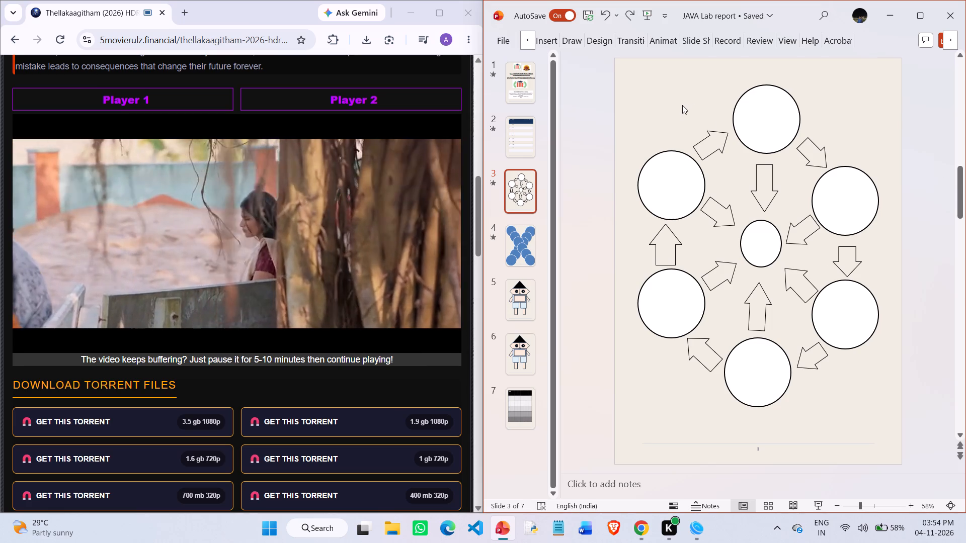
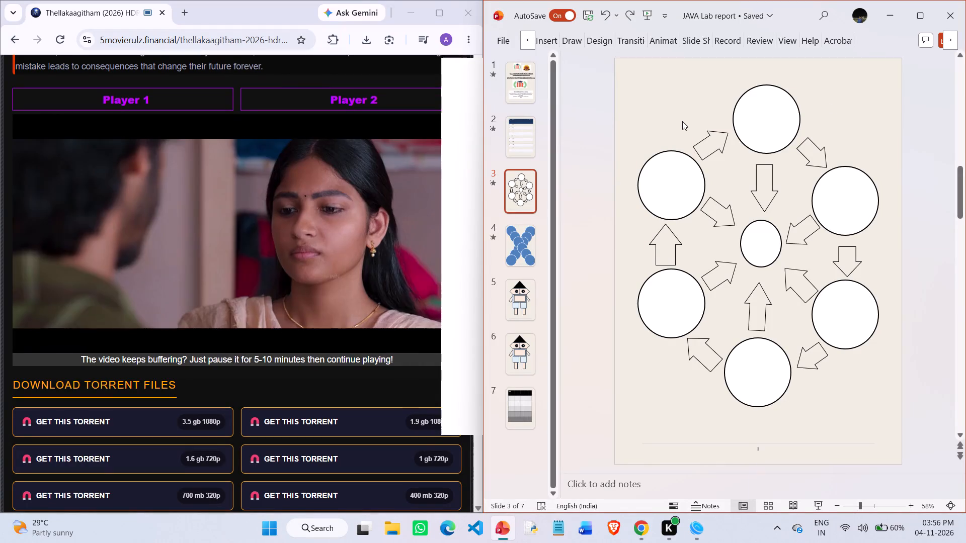
In the table on slide 2, clear the Contents entries in rows 1 to 4.
left_click(682, 121)
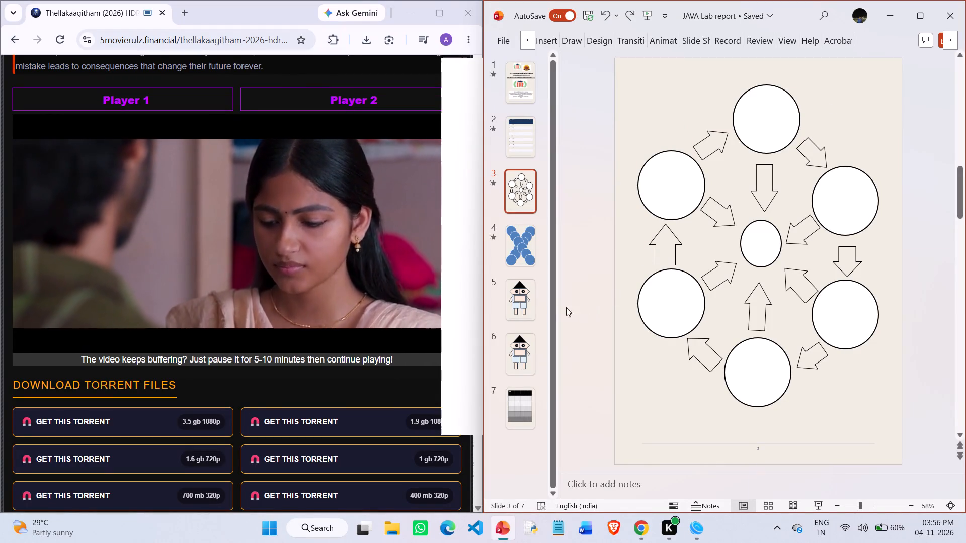
left_click(535, 260)
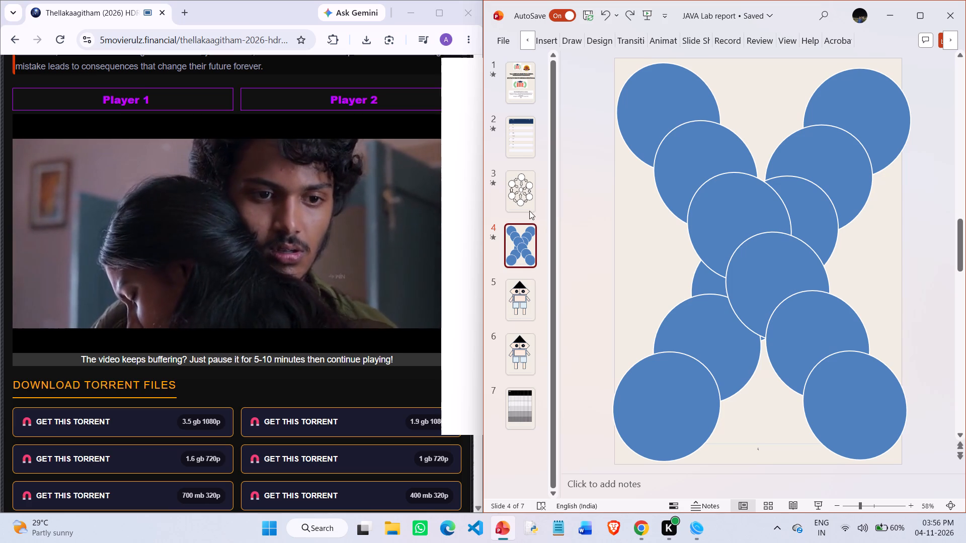
left_click(529, 142)
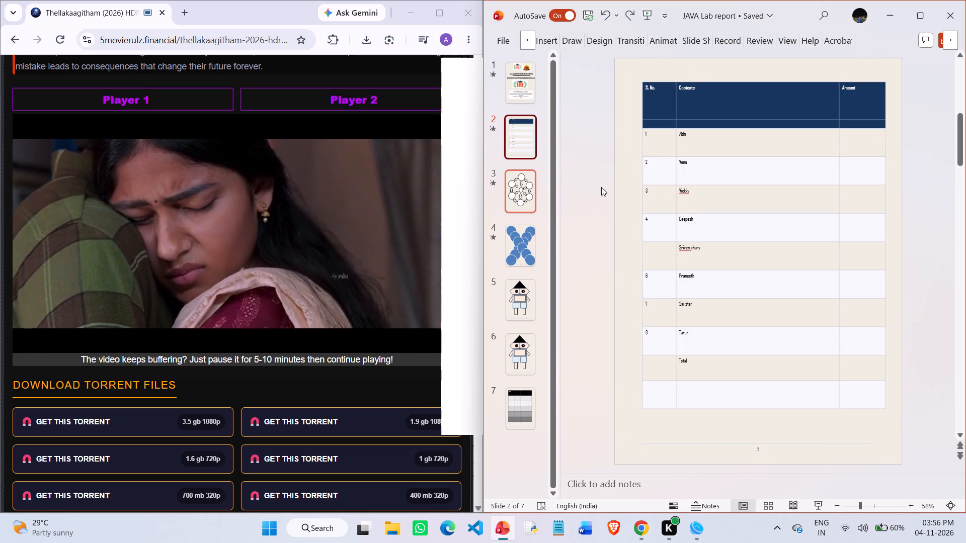
left_click(692, 147)
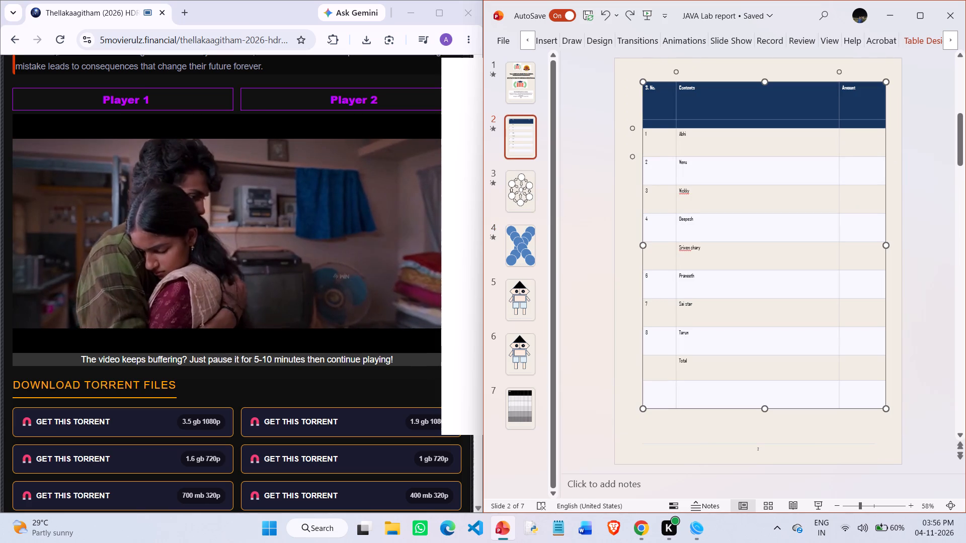
key("ctrl+BackSpace")
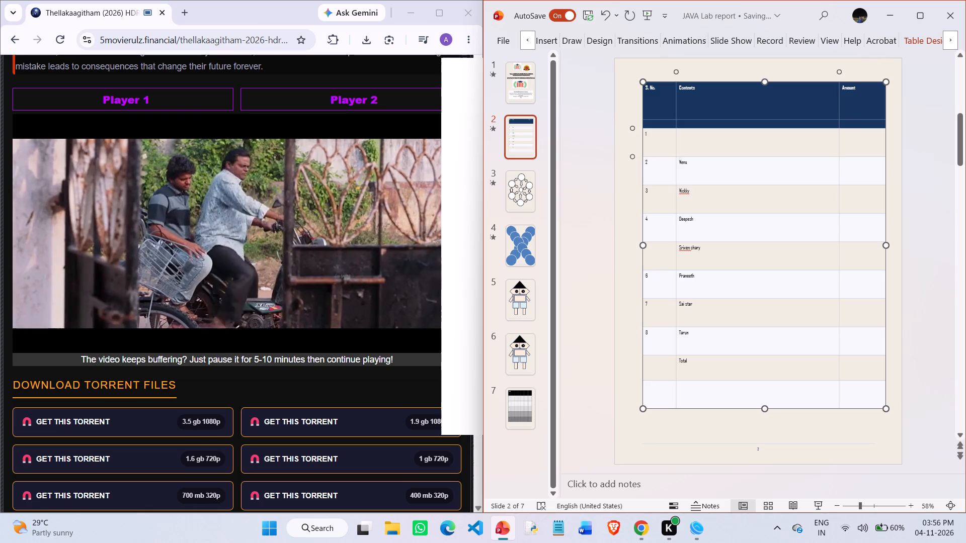
key("Down")
key("ctrl+Right")
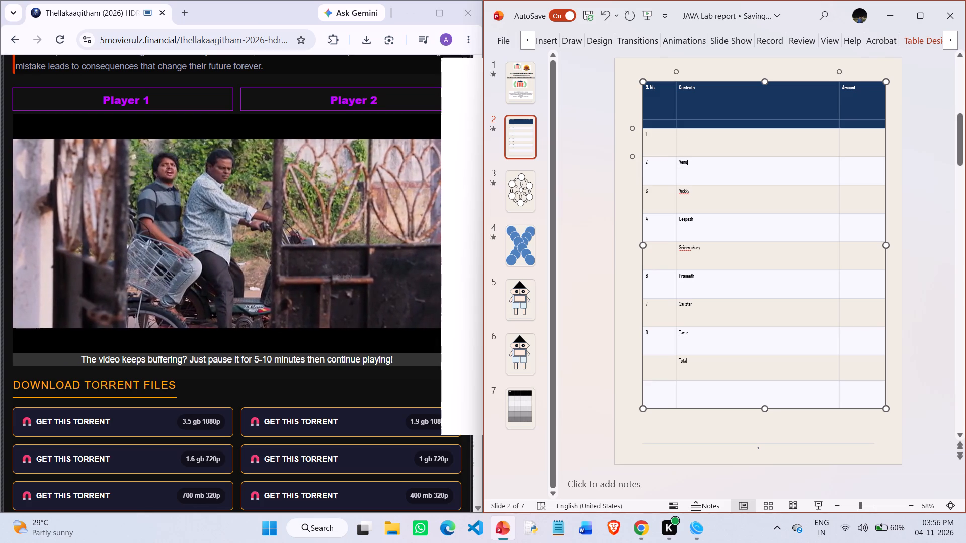
key("ctrl+BackSpace")
key("Down")
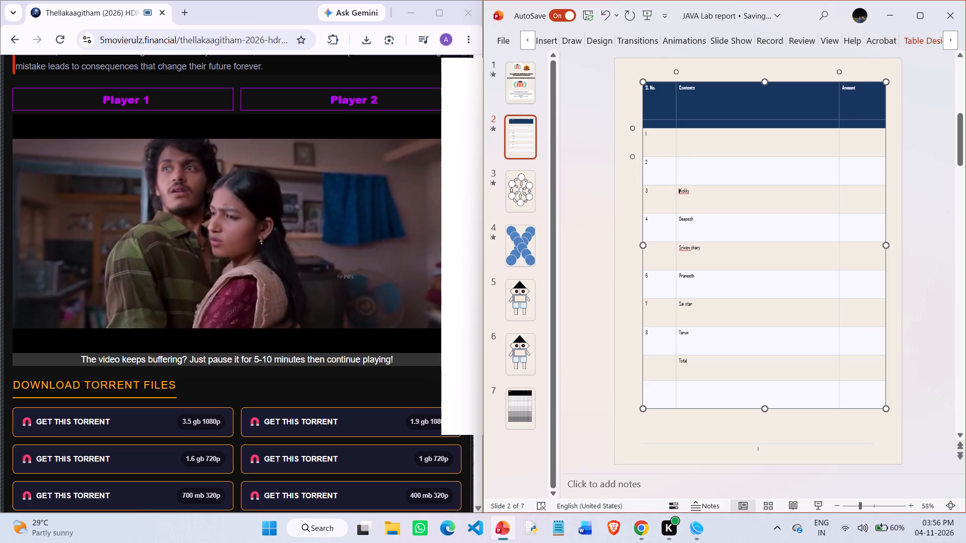
key("ctrl+Right")
key("ctrl+BackSpace")
key("Down")
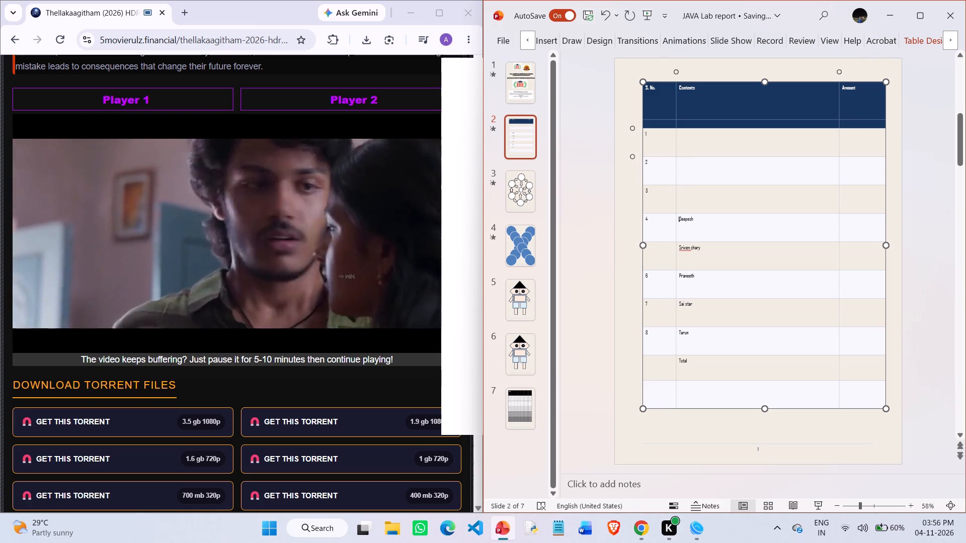
key("ctrl+Right")
key("ctrl+BackSpace")
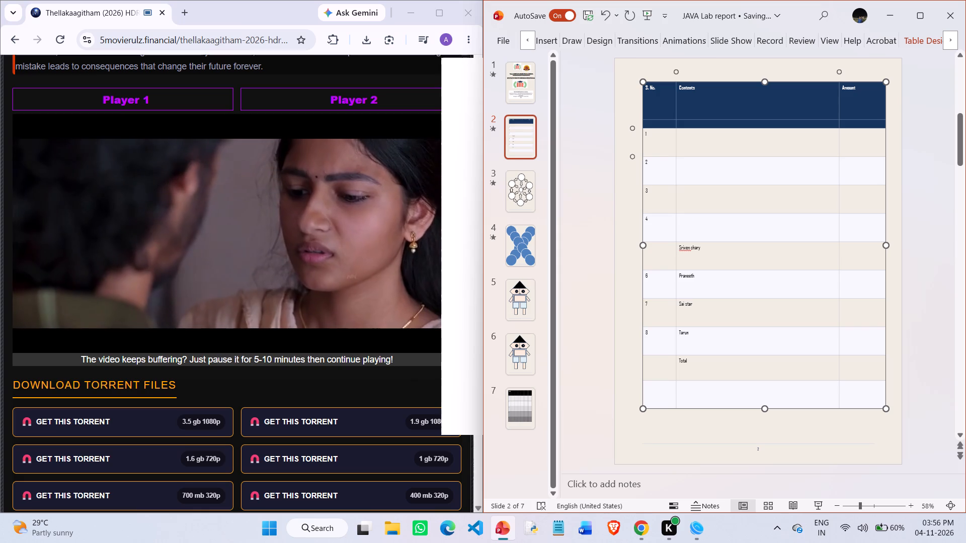
Clear the Contents entries in the unnumbered row after row 4 and in row 6.
key("Down")
key("ctrl+Right")
key("ctrl+Right")
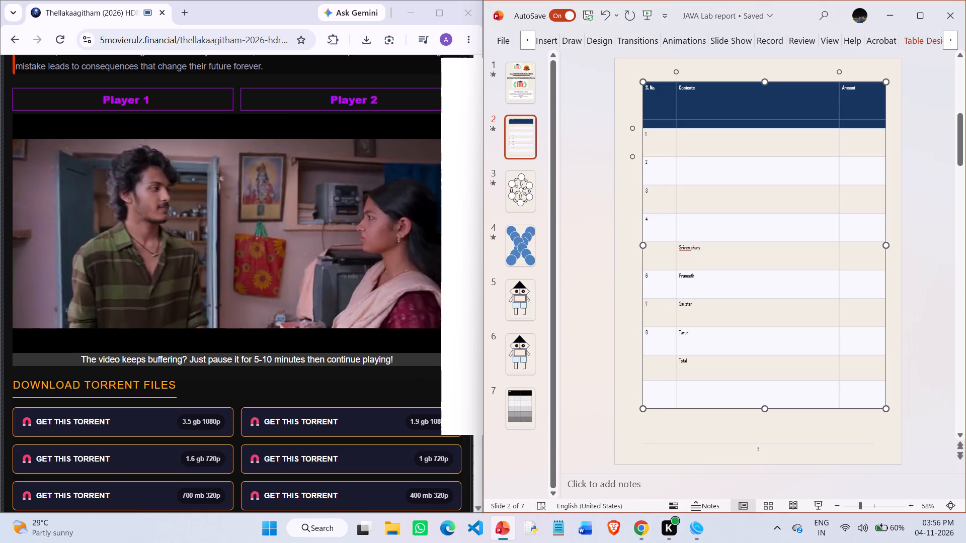
key("ctrl+BackSpace")
key("ctrl+BackSpace")
key("Down")
key("ctrl+Right")
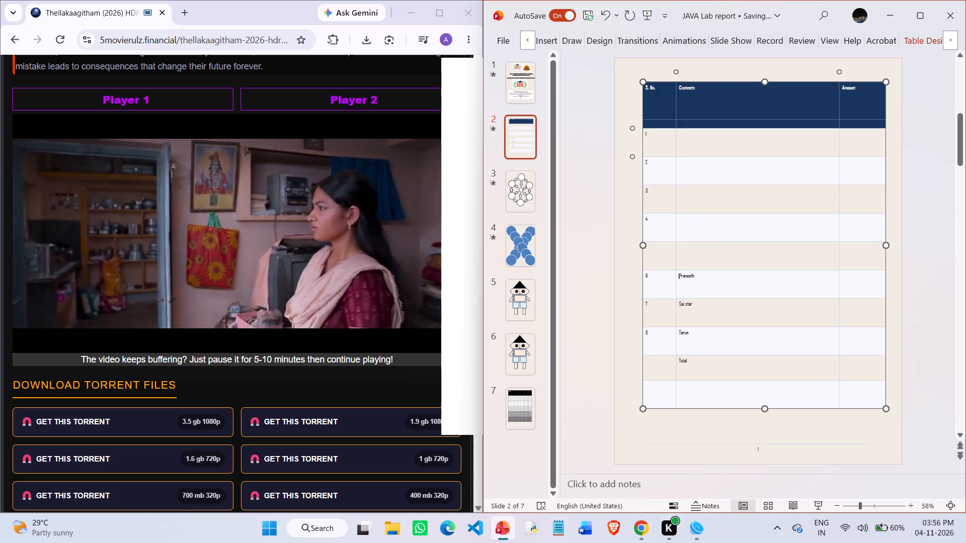
key("ctrl+BackSpace")
Clear the Contents entries in rows 7 and 8 and the Total label in the row beneath them.
key("Down")
key("ctrl+Right")
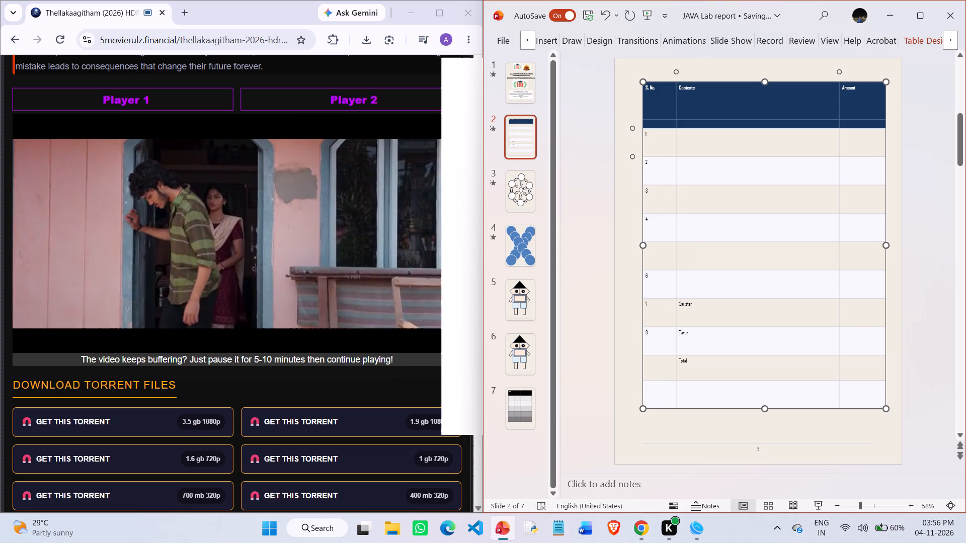
key("ctrl+Right")
key("ctrl+BackSpace")
key("ctrl+BackSpace")
key("Down")
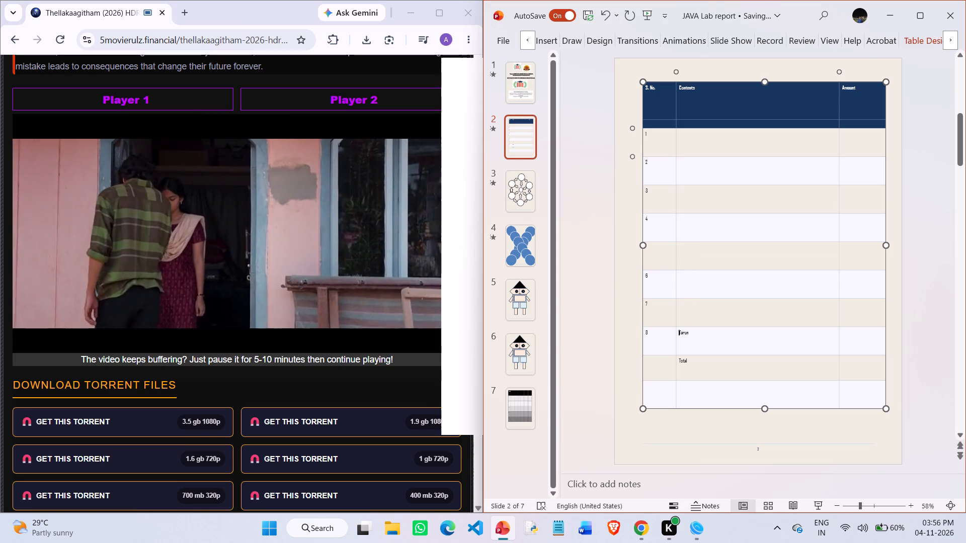
key("ctrl+Right")
key("ctrl+BackSpace")
key("Down")
key("Right")
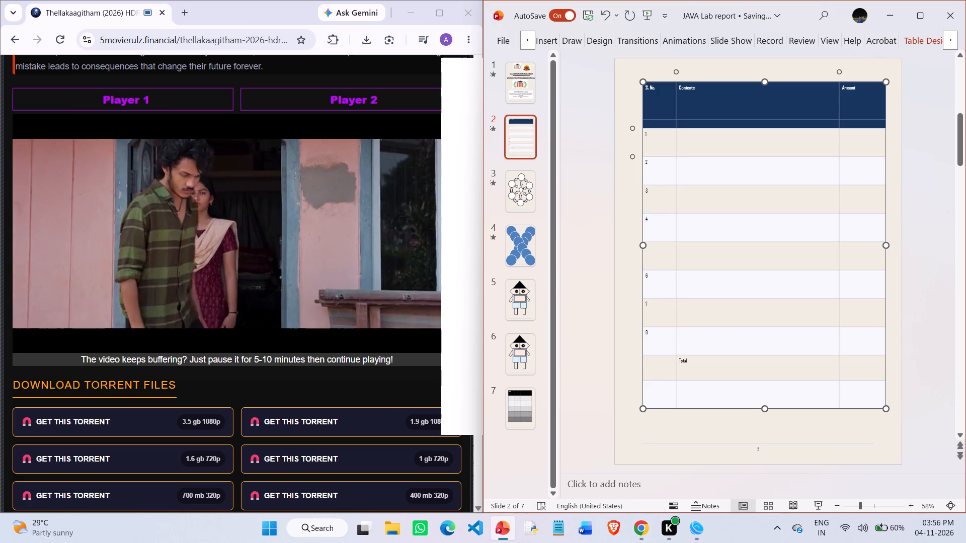
key("ctrl+Right")
key("ctrl+BackSpace")
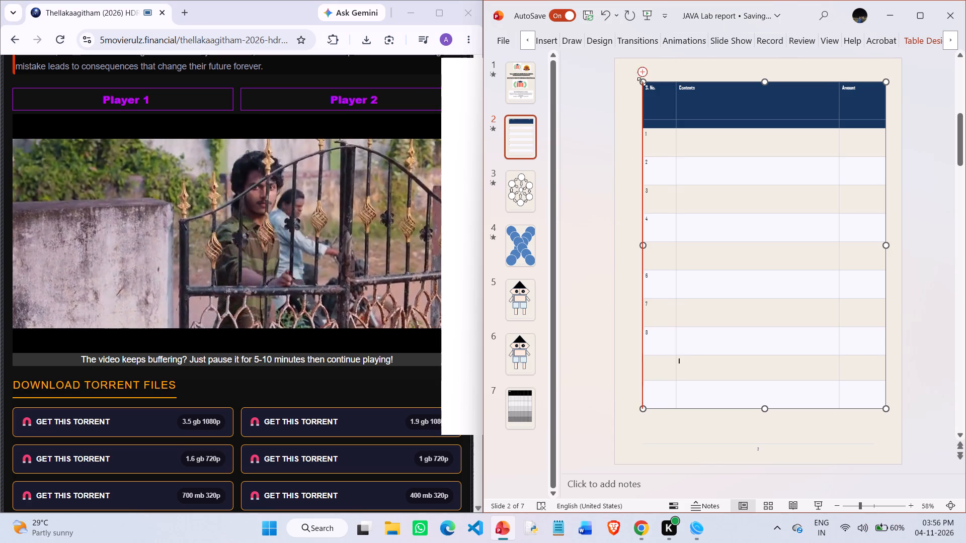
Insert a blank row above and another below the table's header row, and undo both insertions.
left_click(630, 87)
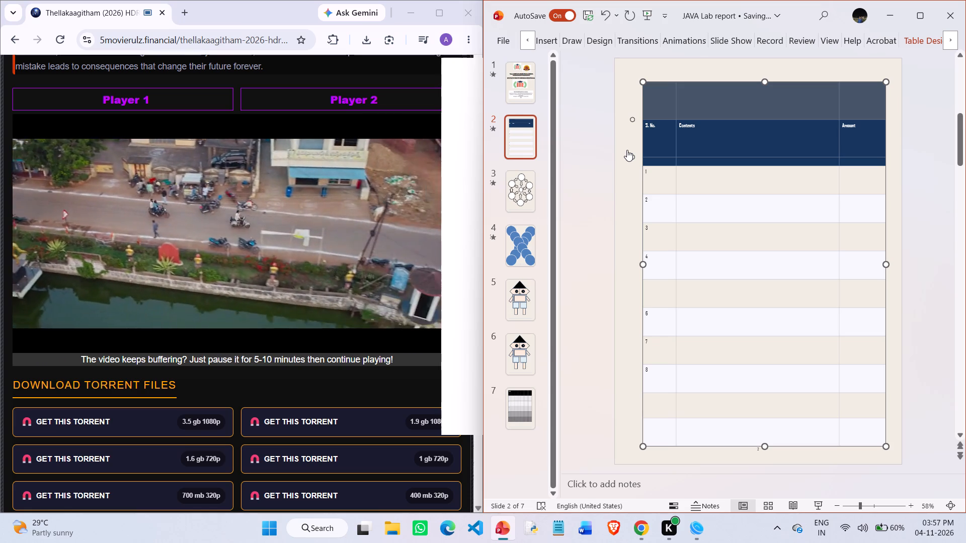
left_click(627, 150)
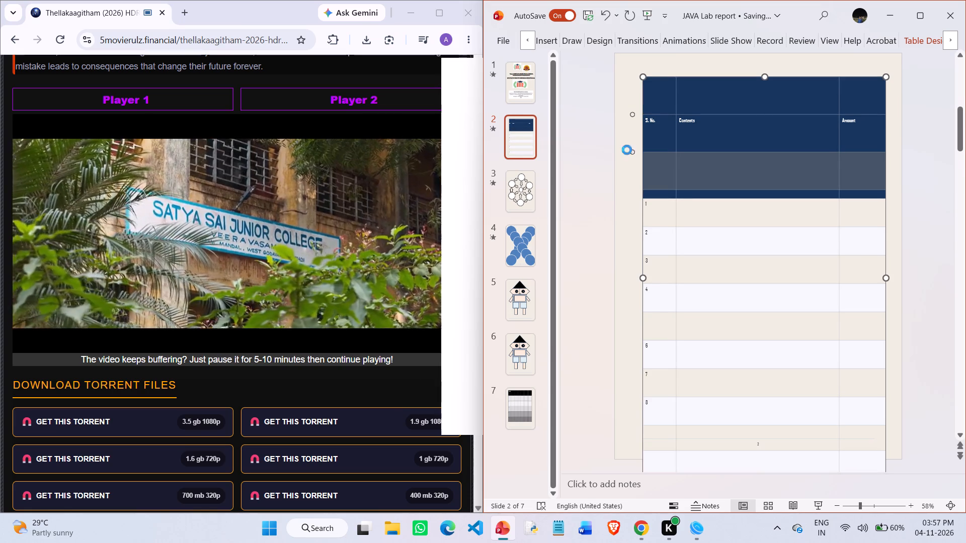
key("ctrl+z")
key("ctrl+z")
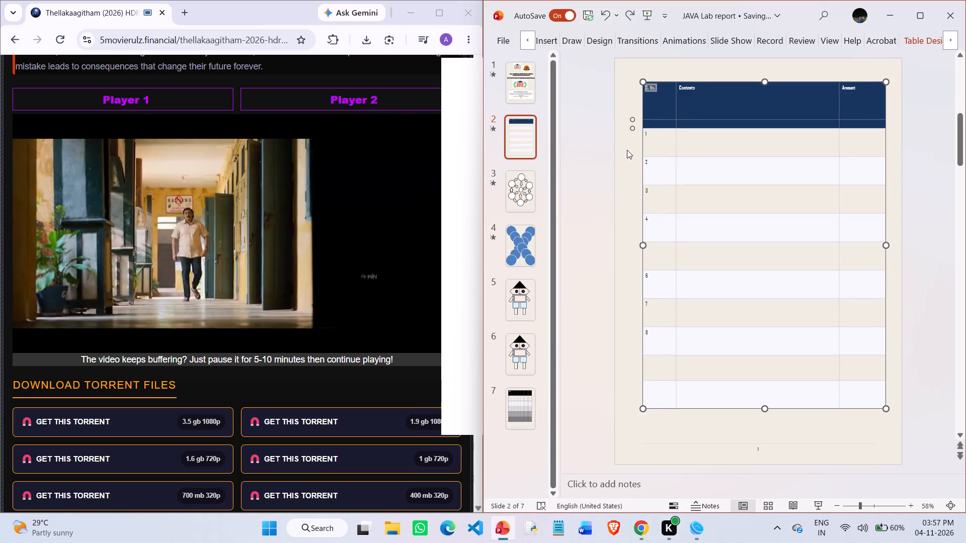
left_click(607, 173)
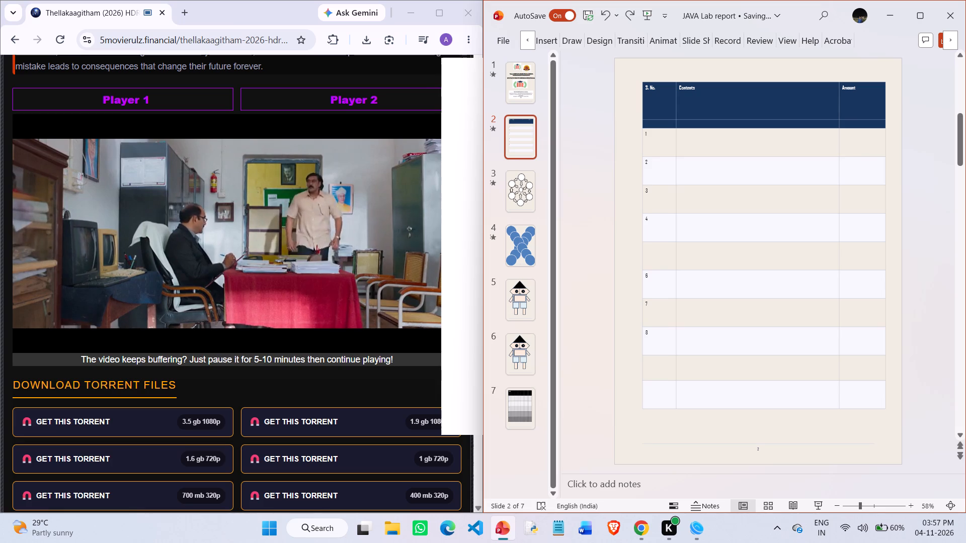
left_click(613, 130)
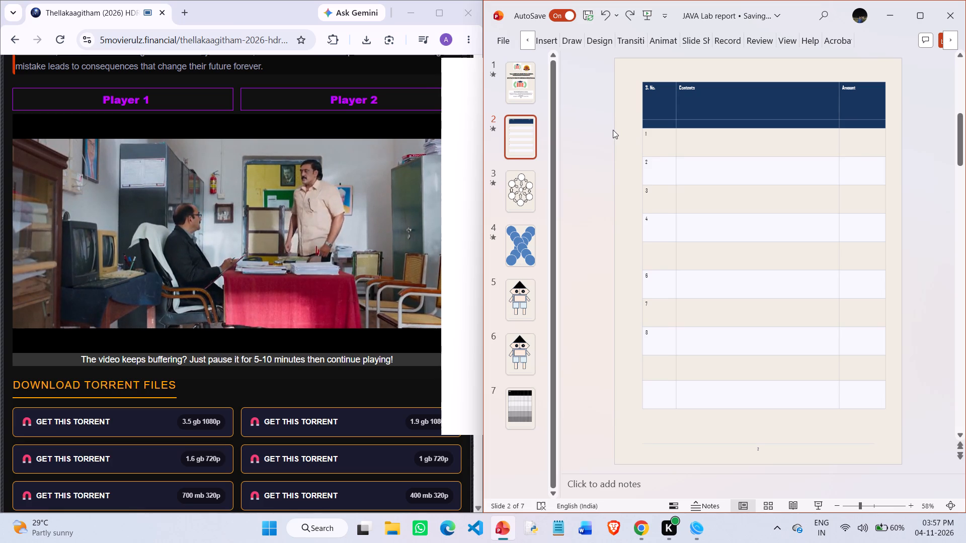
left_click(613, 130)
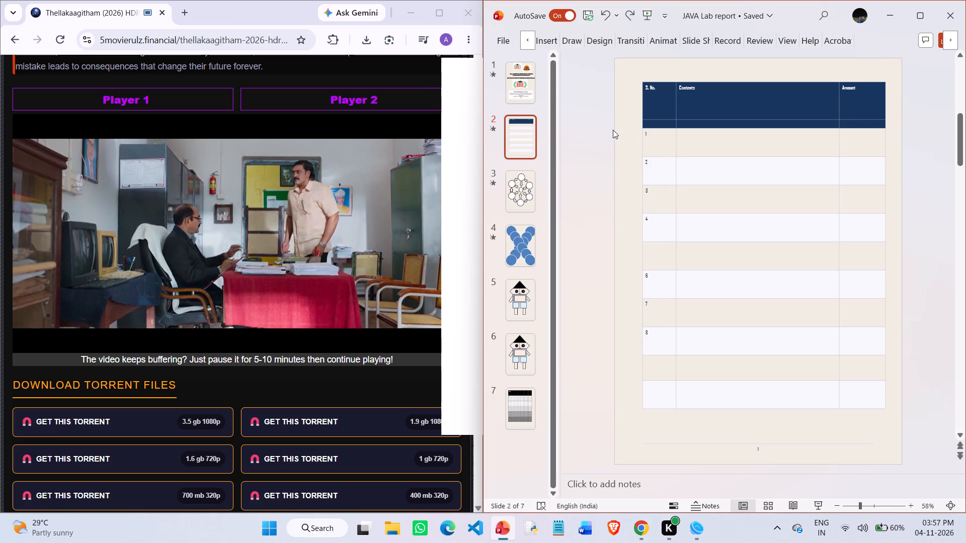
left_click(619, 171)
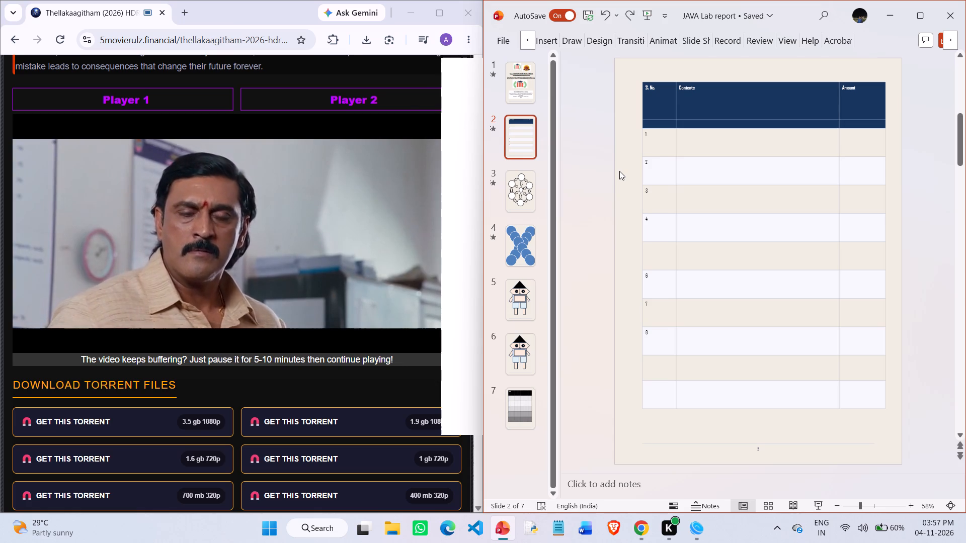
On slide 4, fill the third circle down the X's upper-left arm with the light cream theme colour.
left_click(530, 234)
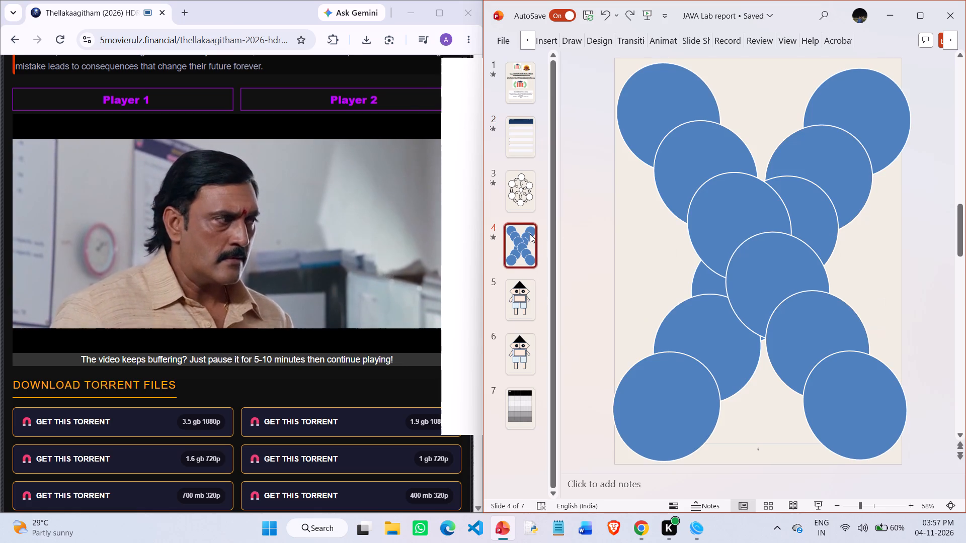
left_click(748, 250)
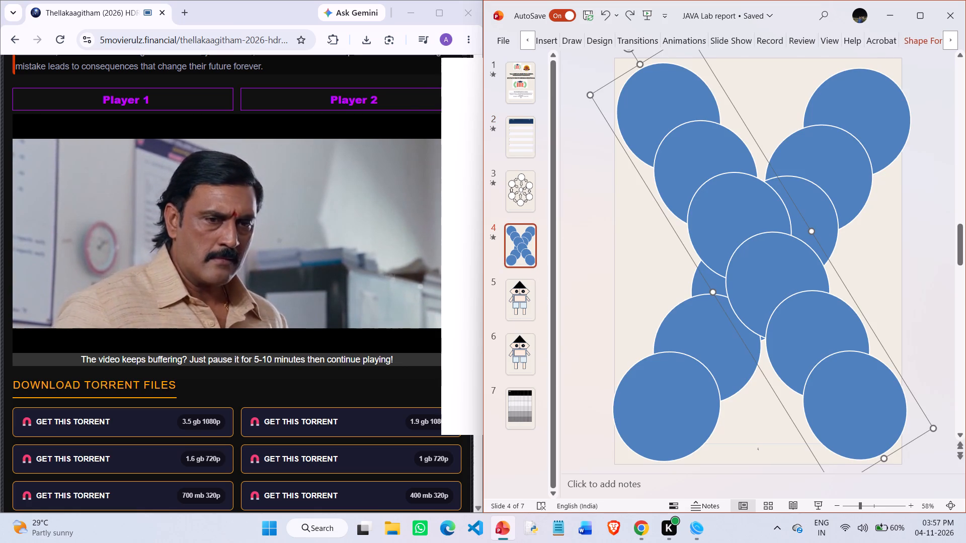
left_click(735, 226)
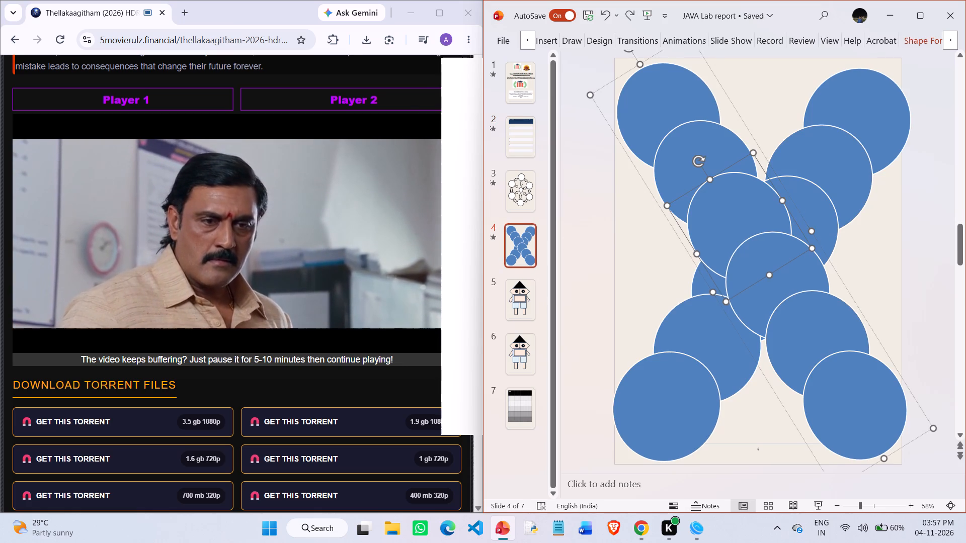
left_click(735, 204)
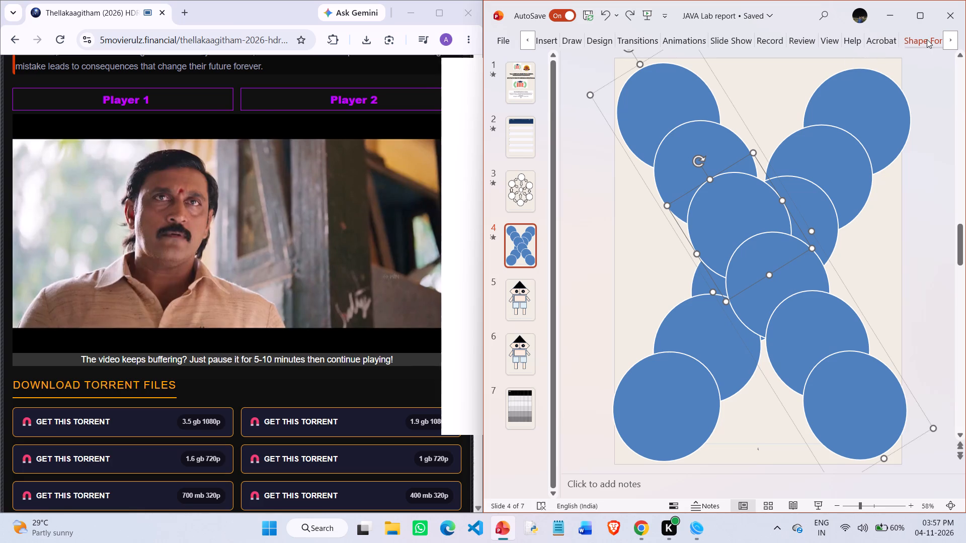
left_click(927, 39)
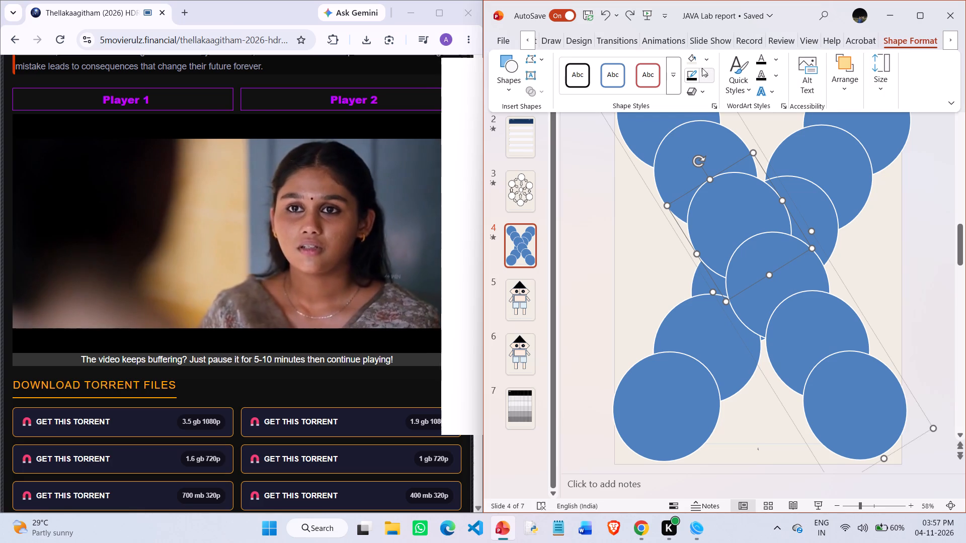
left_click(707, 62)
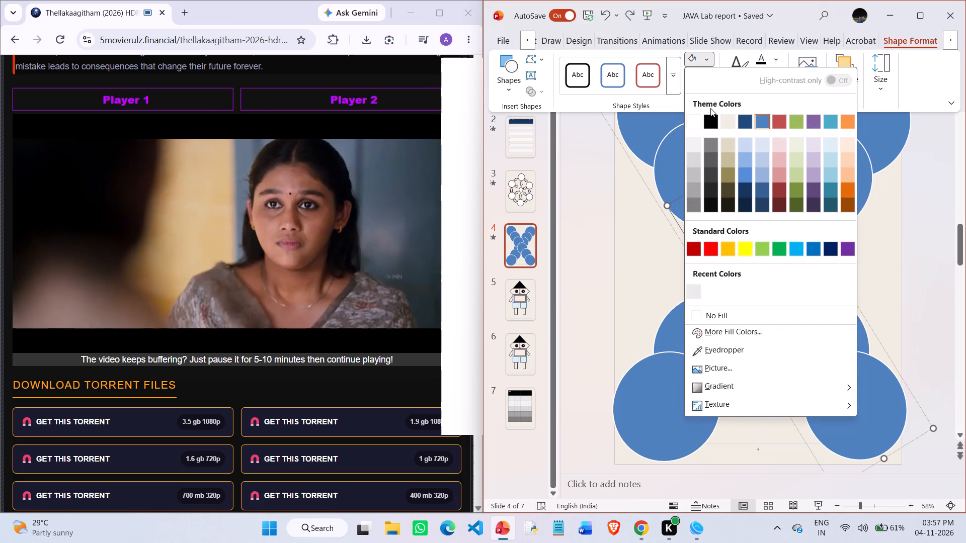
left_click(699, 119)
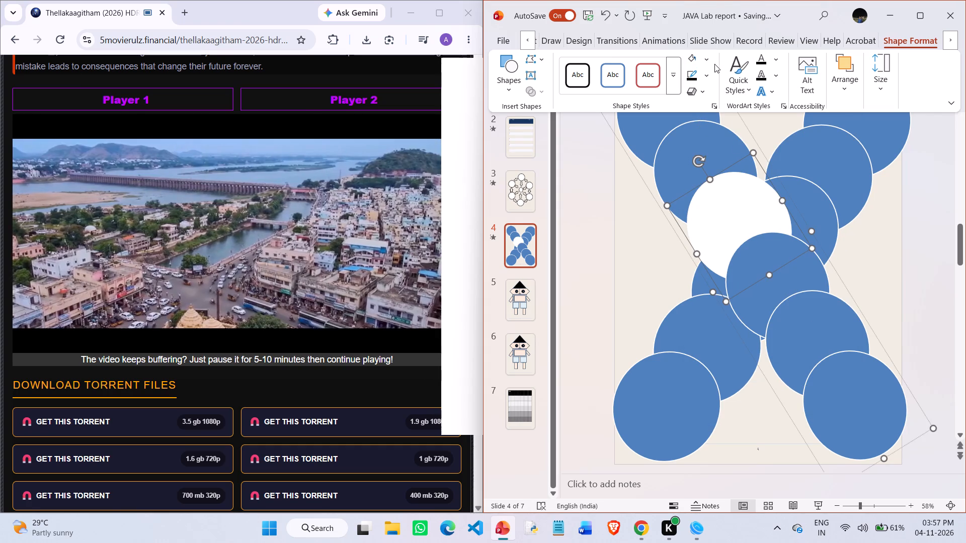
left_click(709, 63)
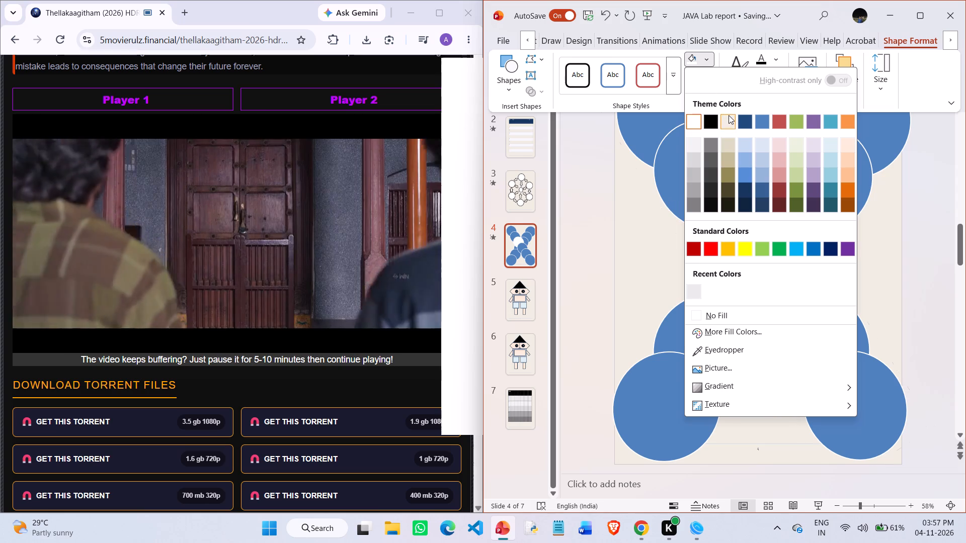
left_click(736, 121)
Fill the third circle down the X's upper-right arm with the same light cream colour.
left_click(807, 214)
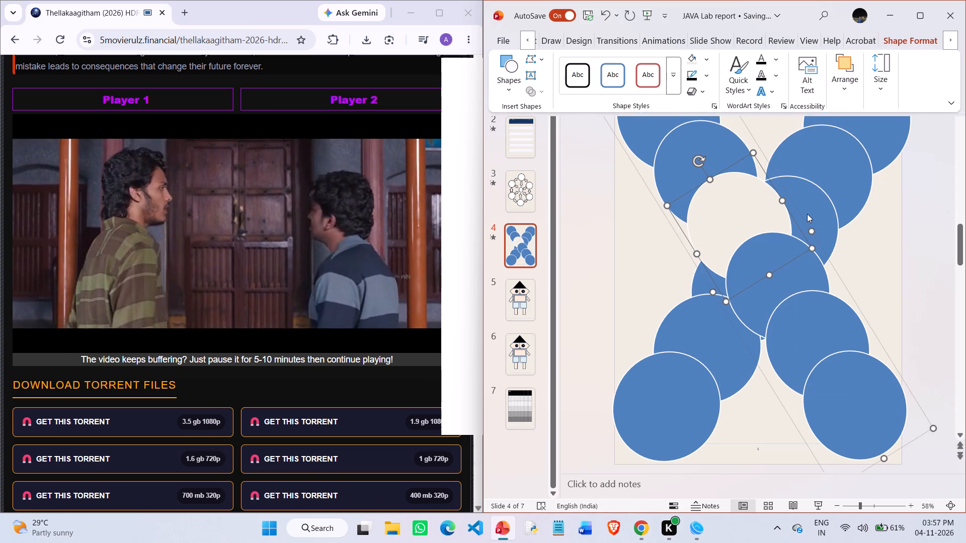
left_click(807, 214)
left_click(807, 214)
left_click(807, 214)
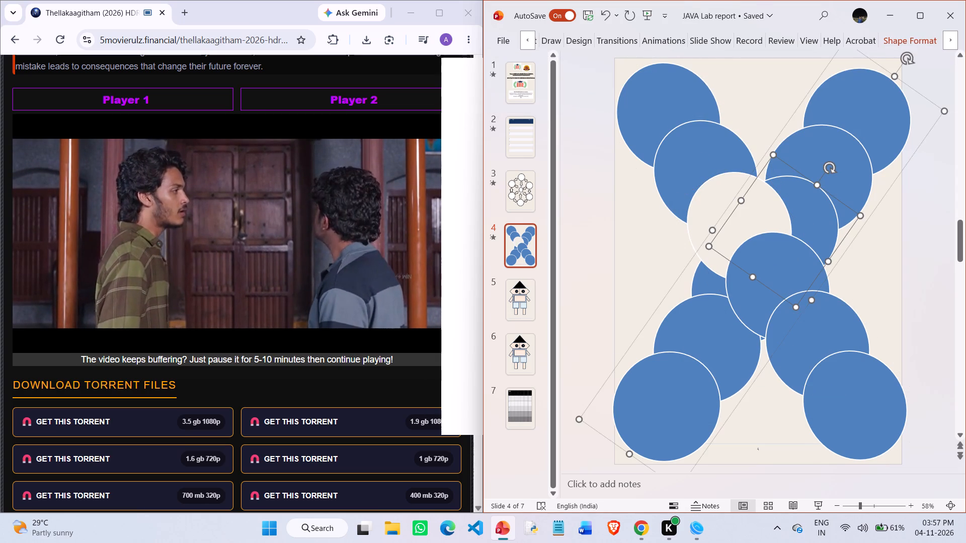
left_click(913, 41)
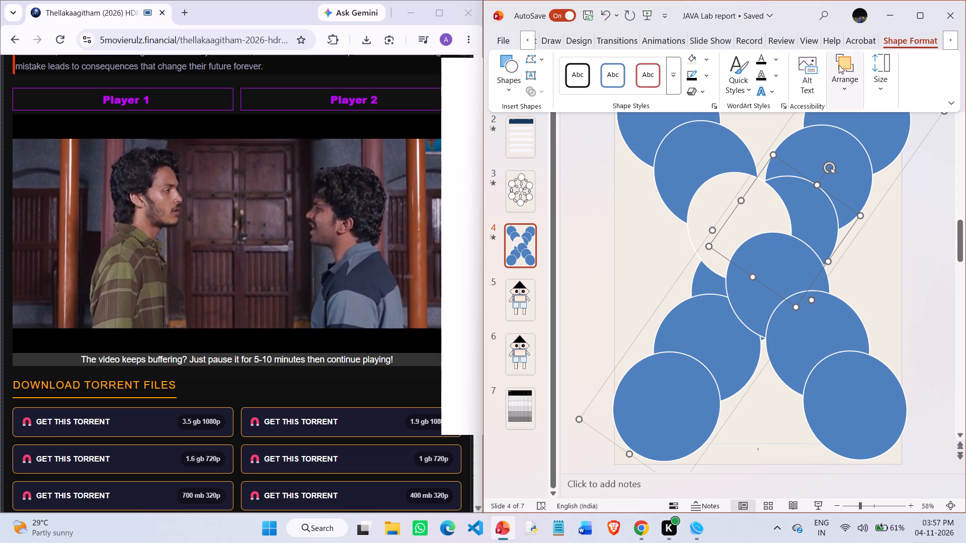
left_click(692, 54)
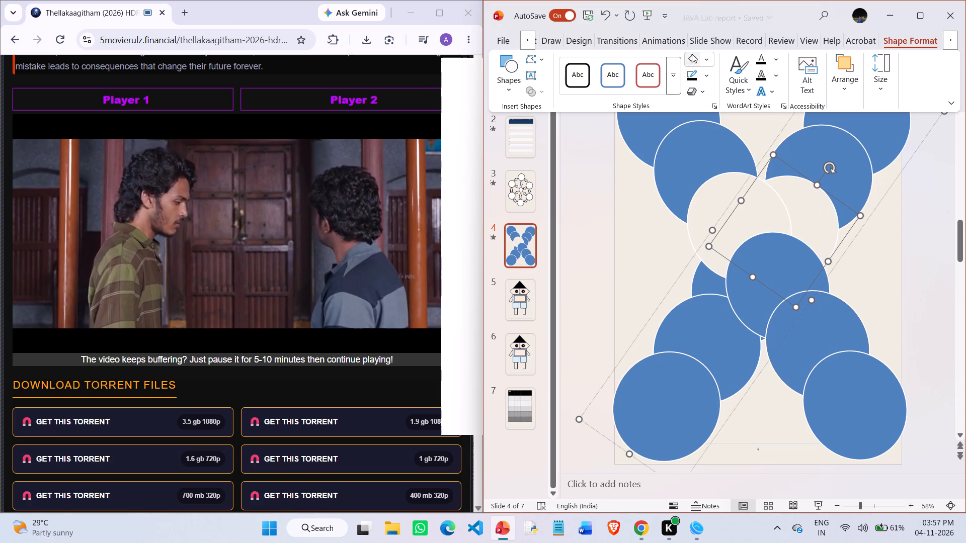
left_click(692, 63)
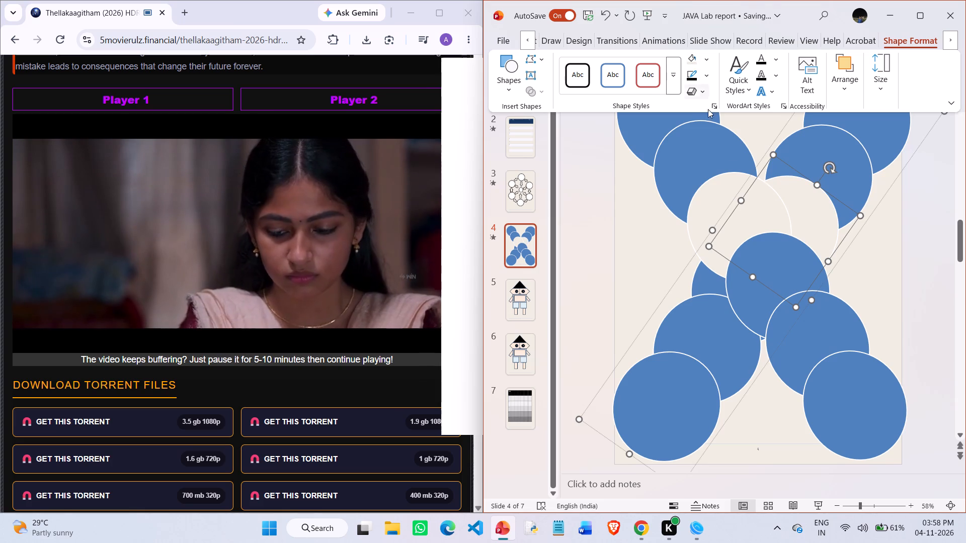
Undo the recent fill changes on the third circles of the X's upper-left and upper-right arms.
left_click(762, 258)
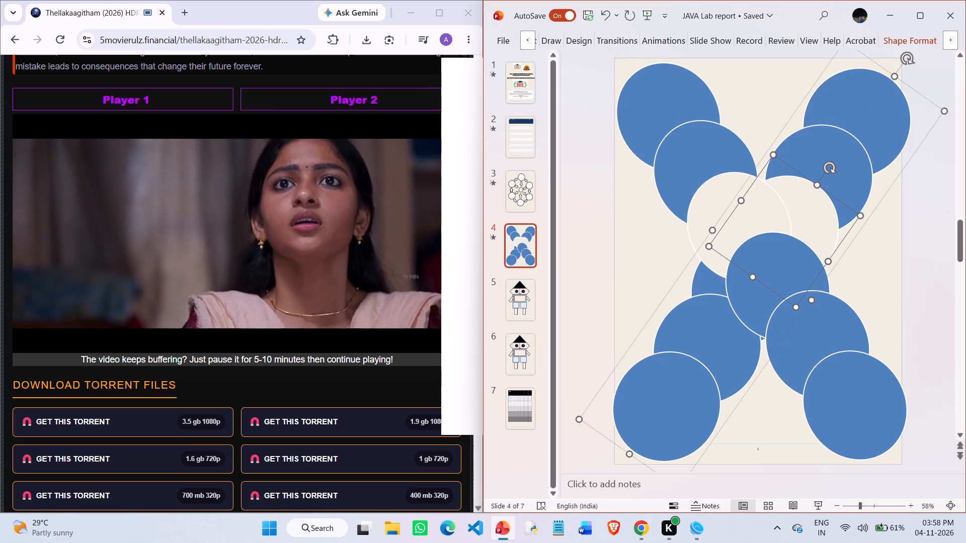
left_click(768, 280)
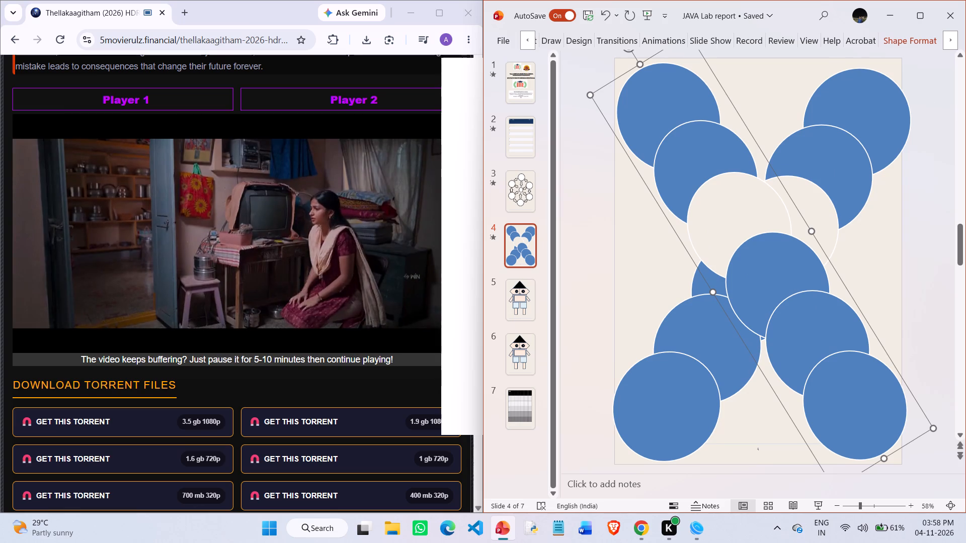
left_click(784, 123)
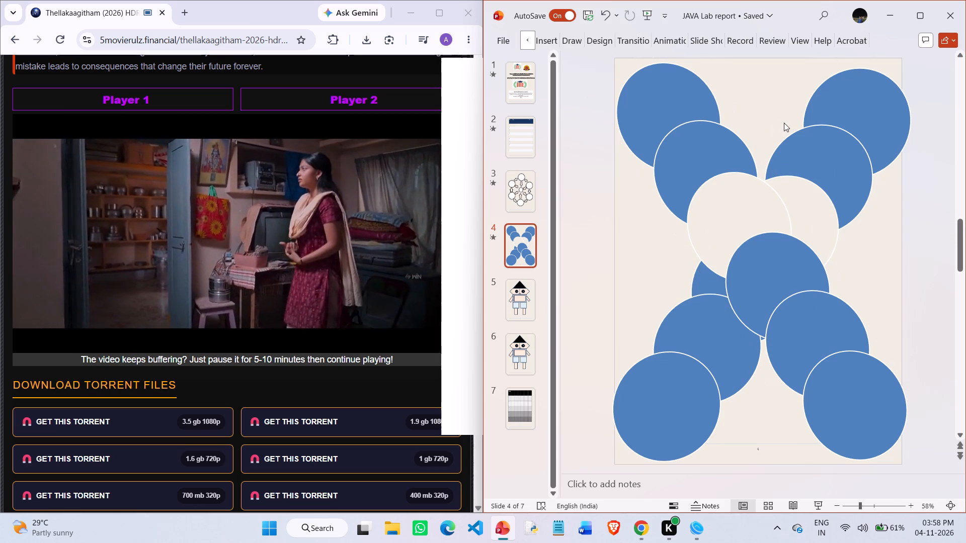
key("ctrl+z")
key("ctrl+z")
key("ctrl+z")
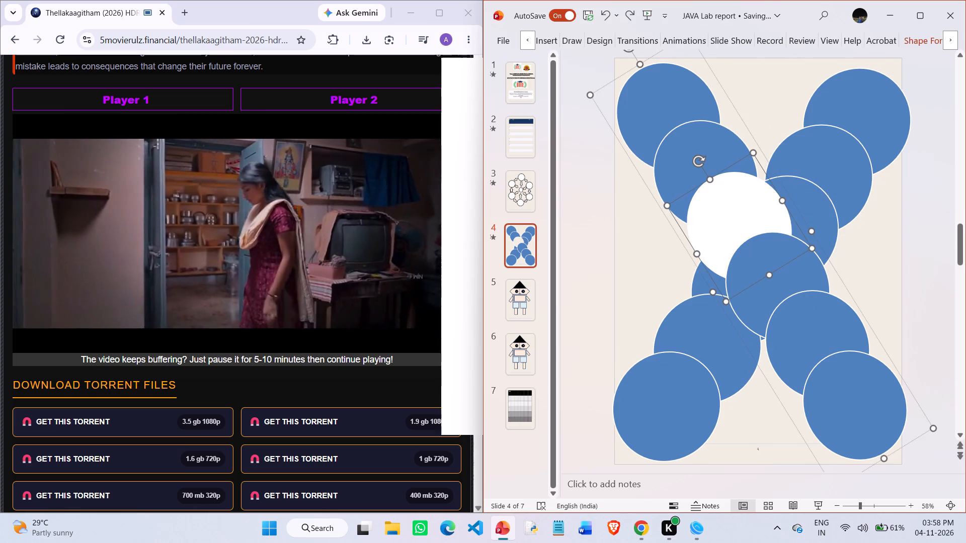
key("ctrl+z")
left_click(784, 123)
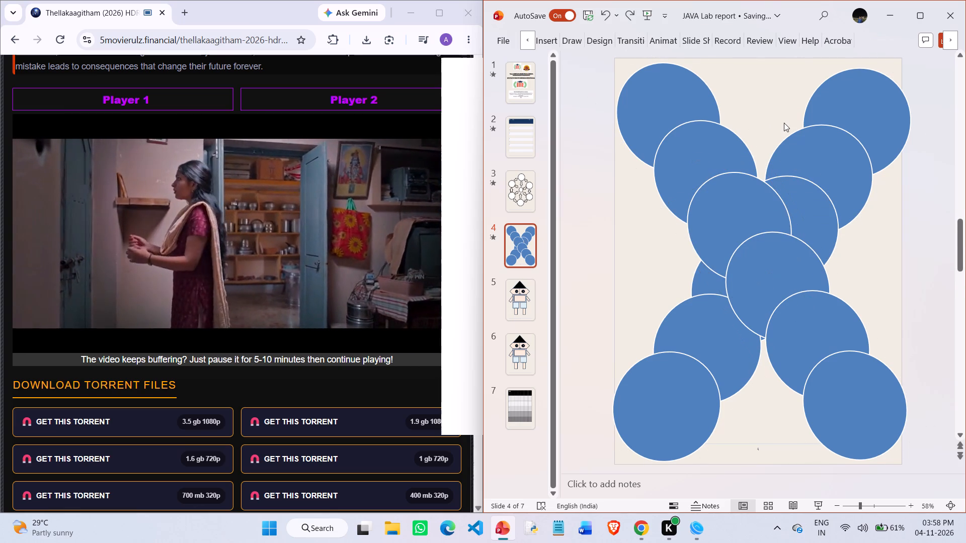
left_click(740, 93)
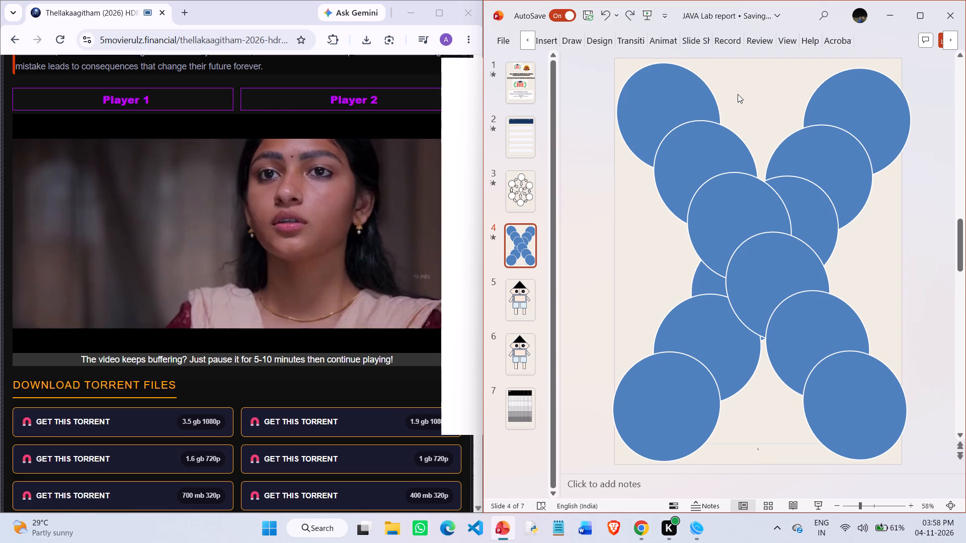
left_click(738, 94)
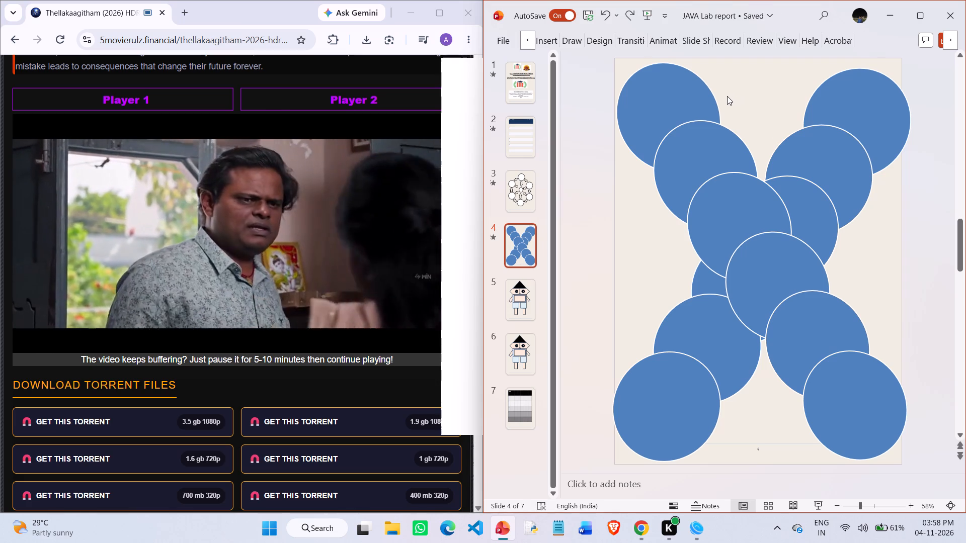
Examine the circles one by one along the X's diagonal from its upper-left end to its lower-right end.
left_click(680, 114)
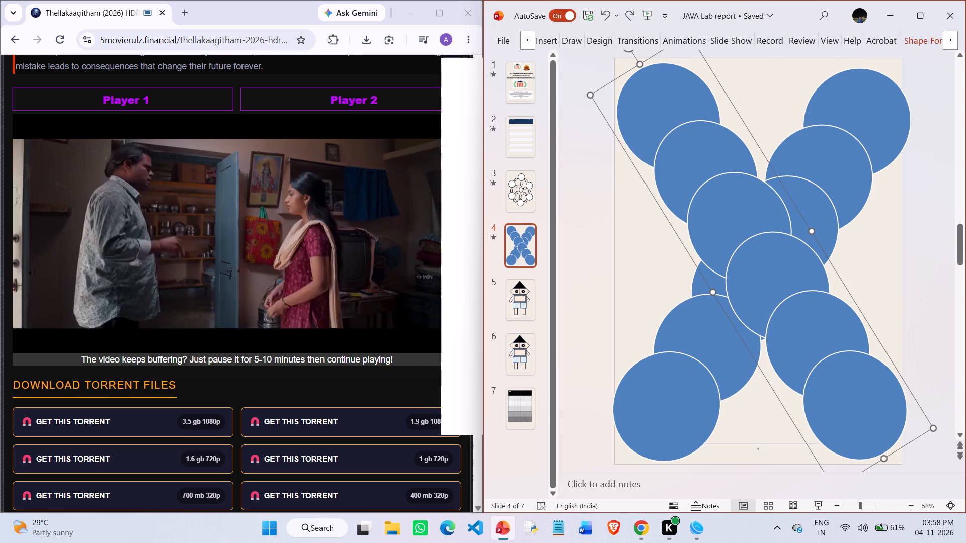
left_click(683, 128)
left_click(668, 104)
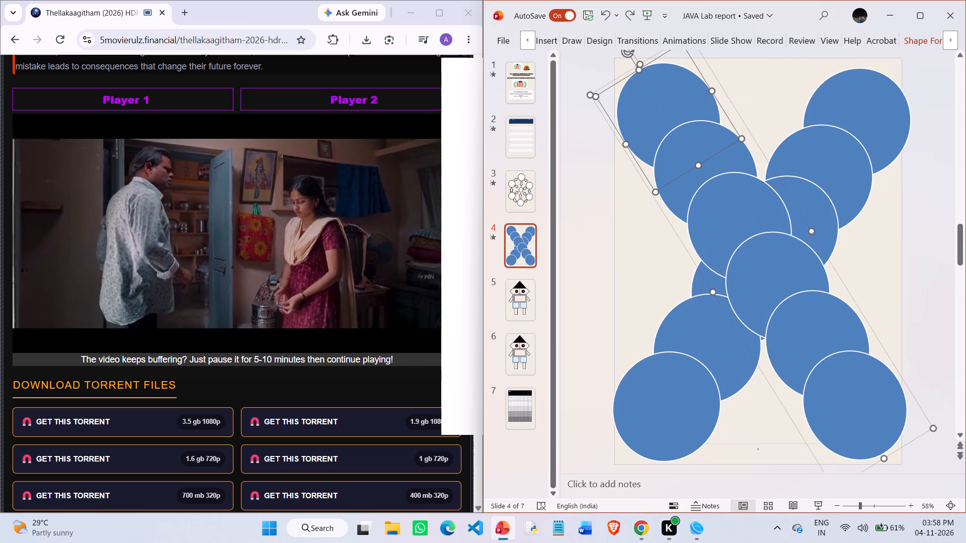
left_click(668, 104)
left_click(773, 77)
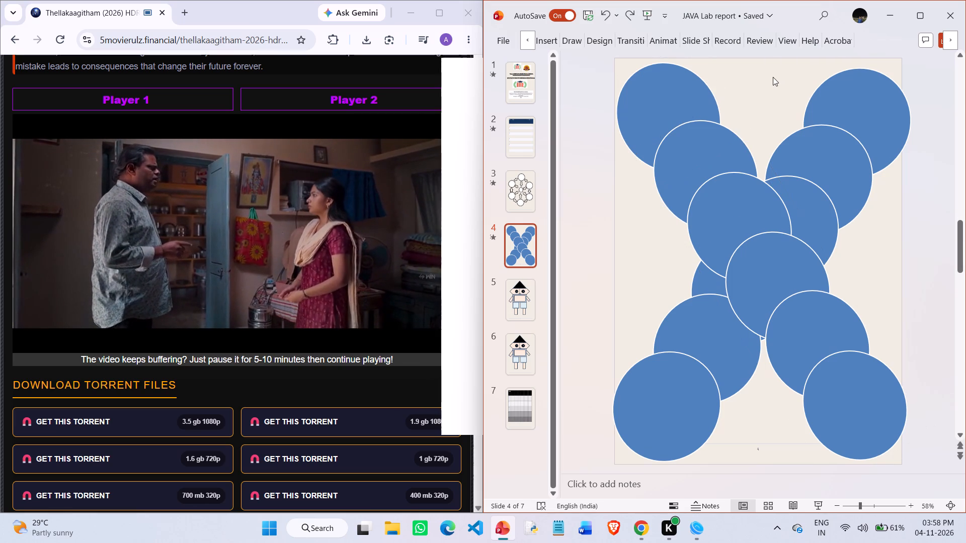
left_click(689, 94)
left_click(689, 94)
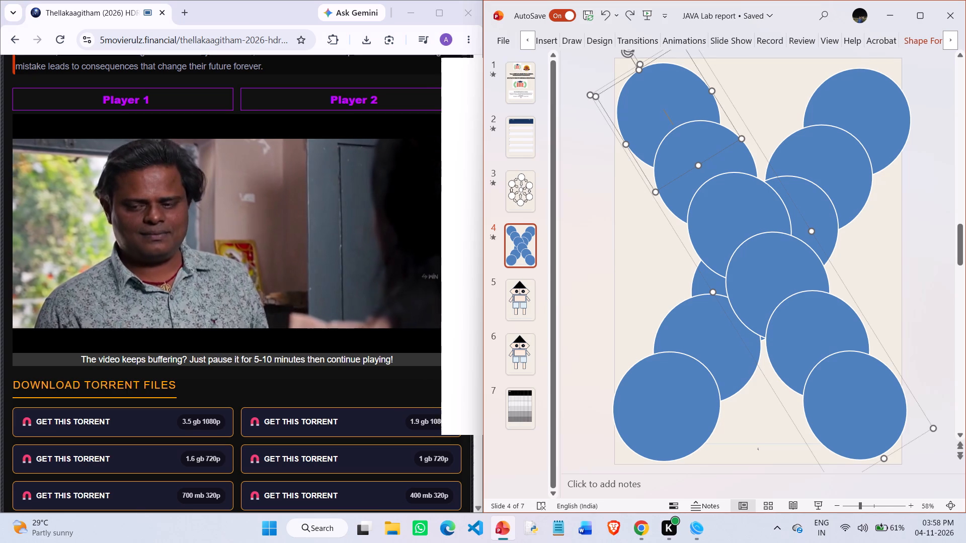
left_click(689, 94)
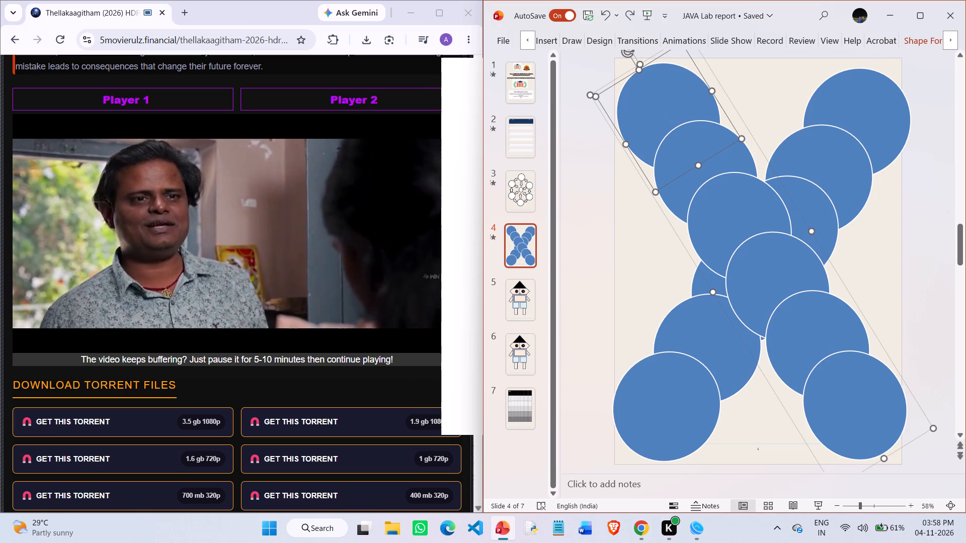
left_click(674, 160)
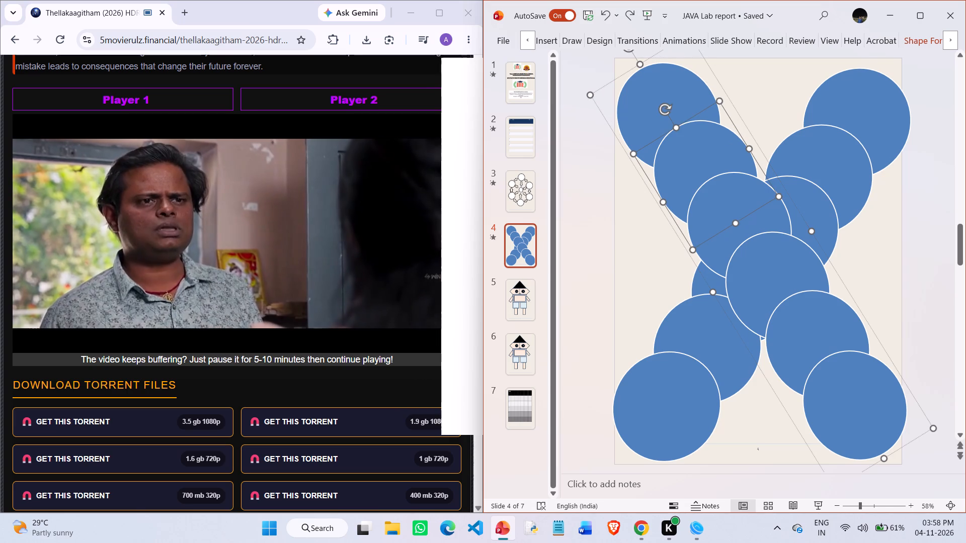
left_click(714, 203)
left_click(714, 203)
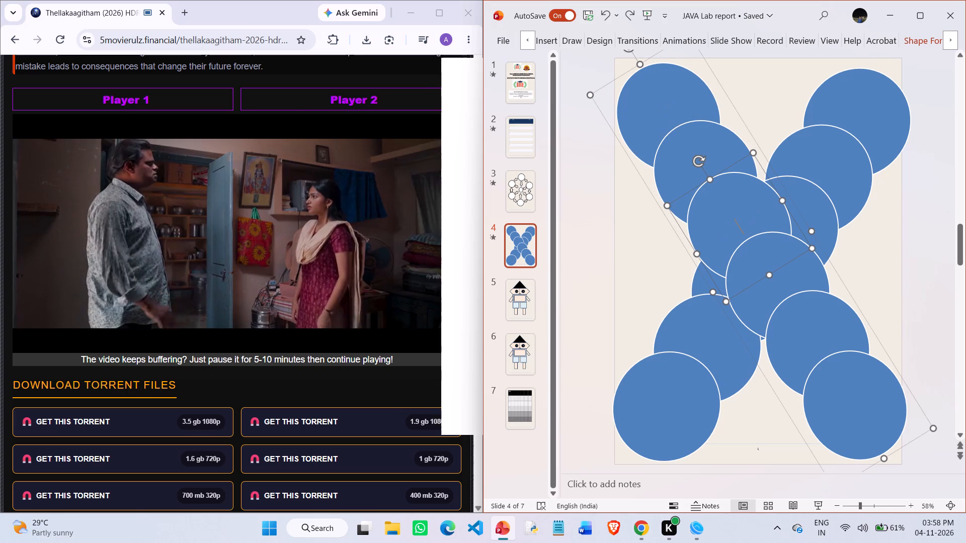
left_click(756, 255)
left_click(756, 255)
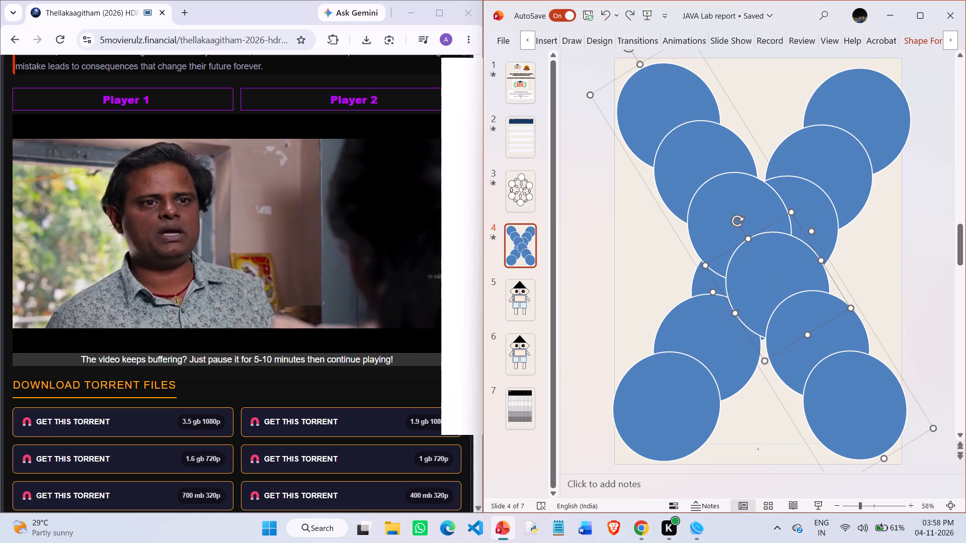
left_click(794, 314)
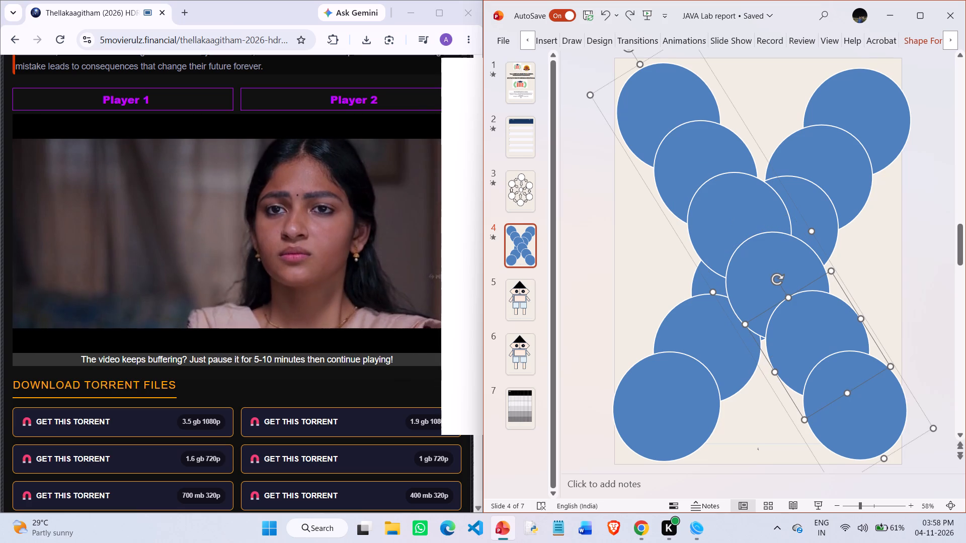
left_click(846, 385)
Examine the circles from the X's lower-left end up to the partly hidden third circle near the centre.
left_click(670, 404)
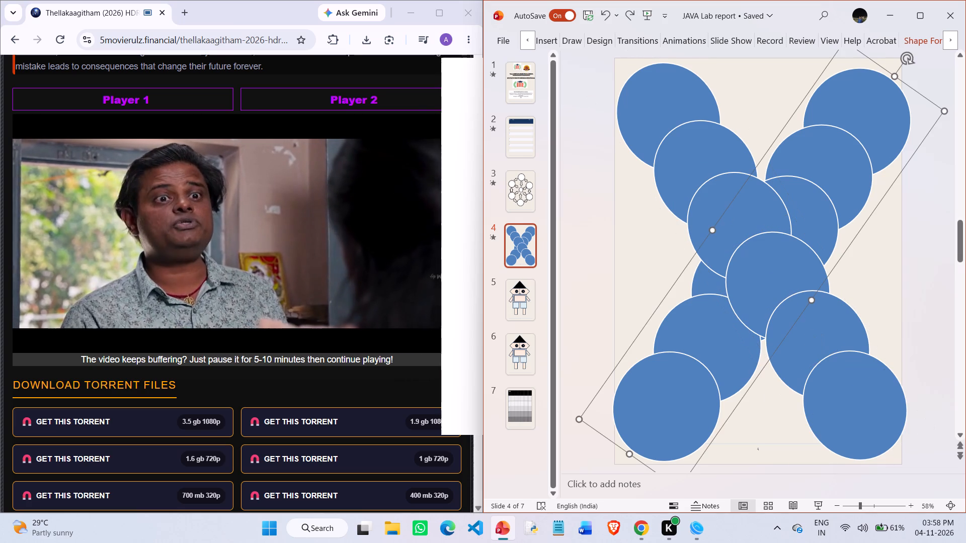
left_click(701, 329)
double_click(686, 371)
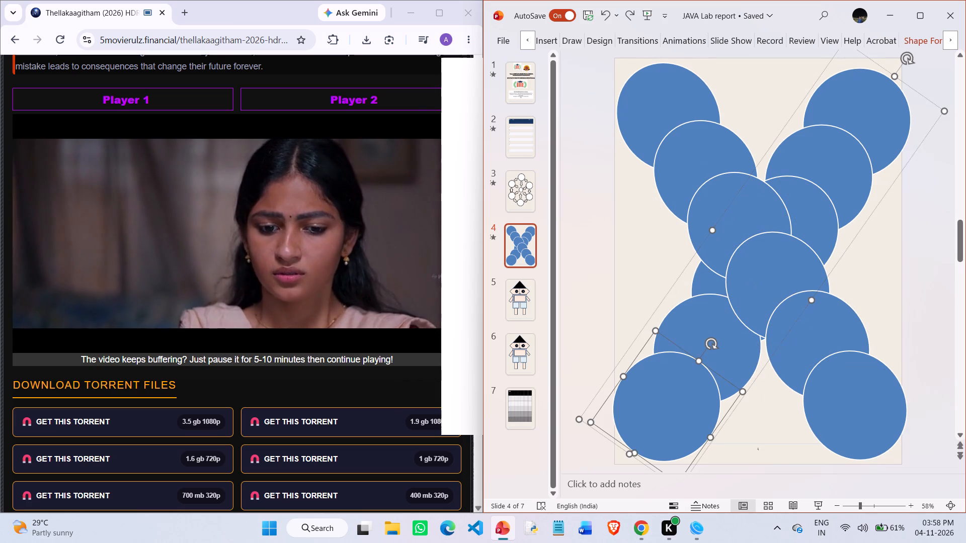
double_click(713, 319)
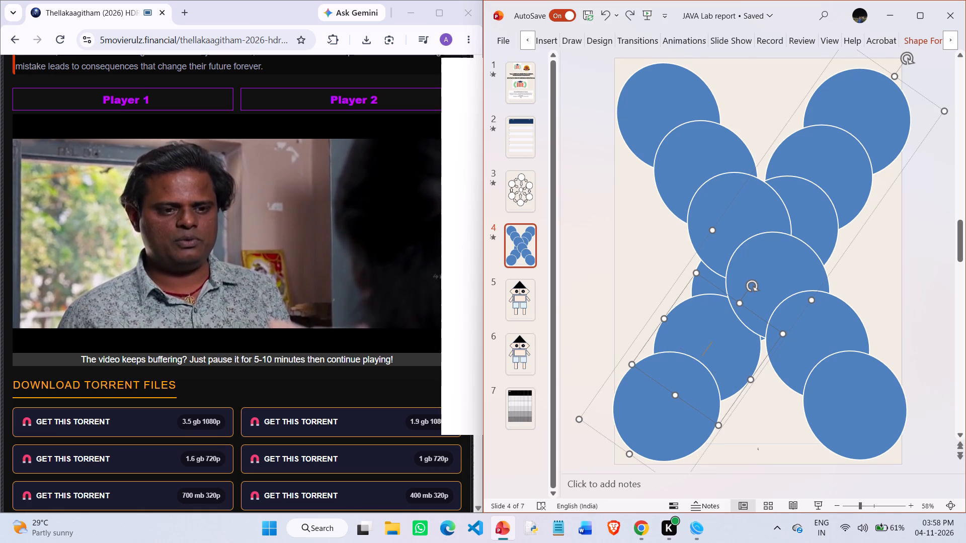
left_click(715, 288)
left_click(715, 284)
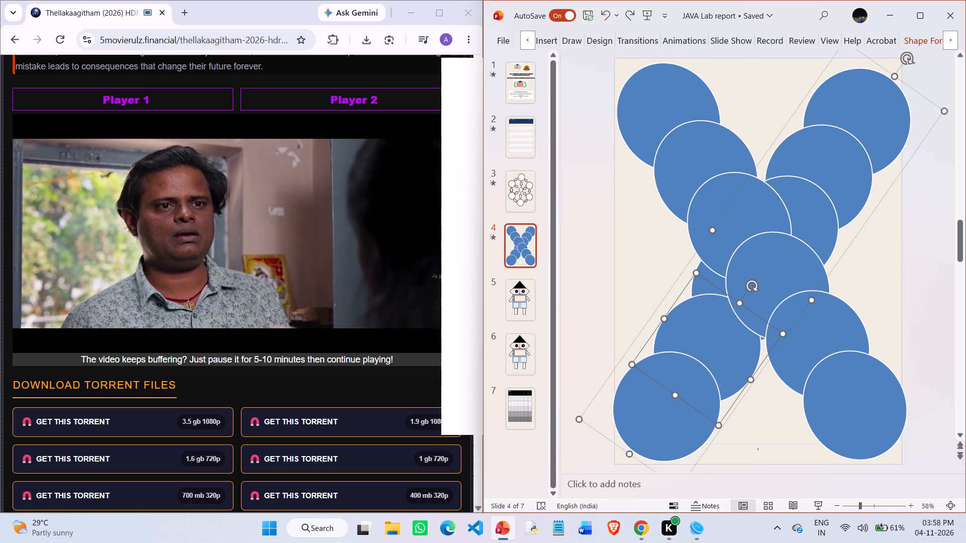
left_click(715, 279)
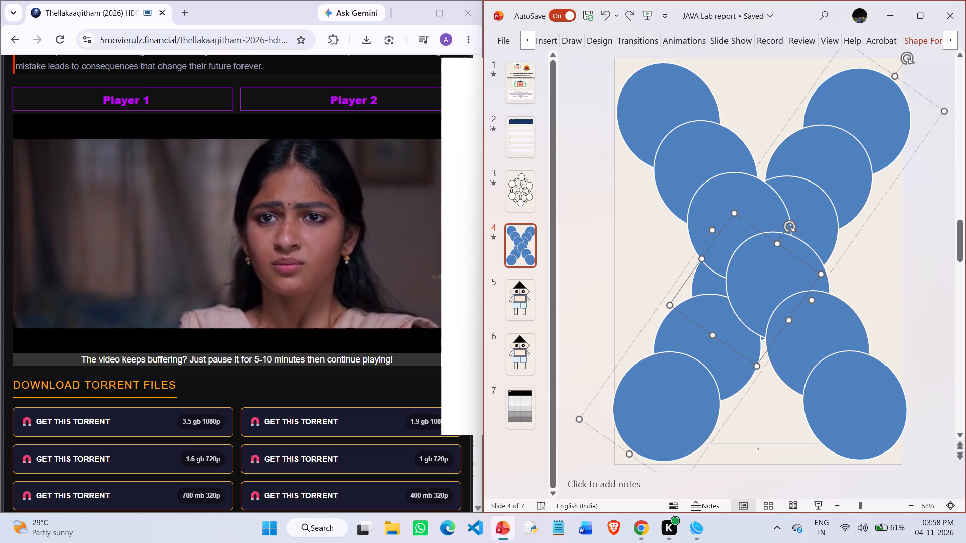
left_click(715, 279)
left_click(715, 279)
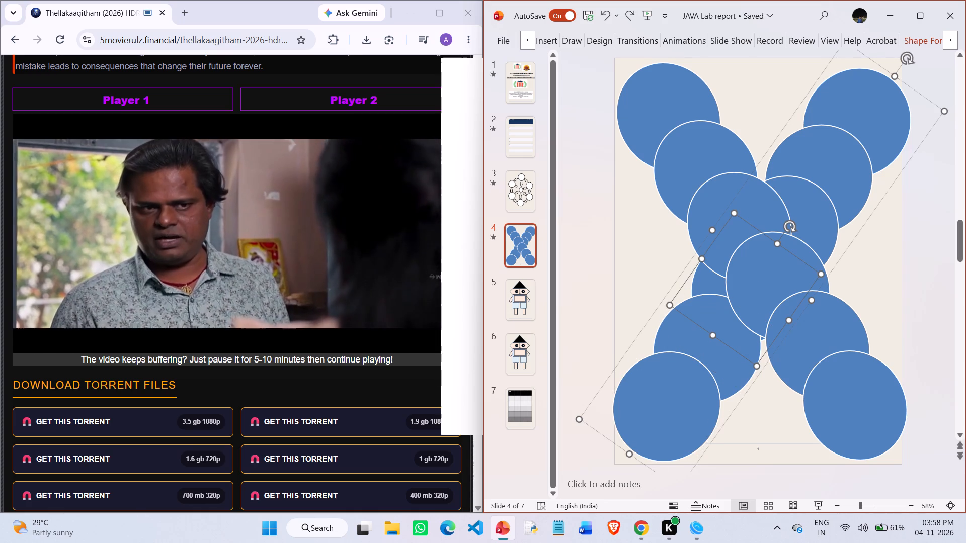
Bring the whole group of circles on the upper-left to lower-right diagonal to the front.
right_click(722, 273)
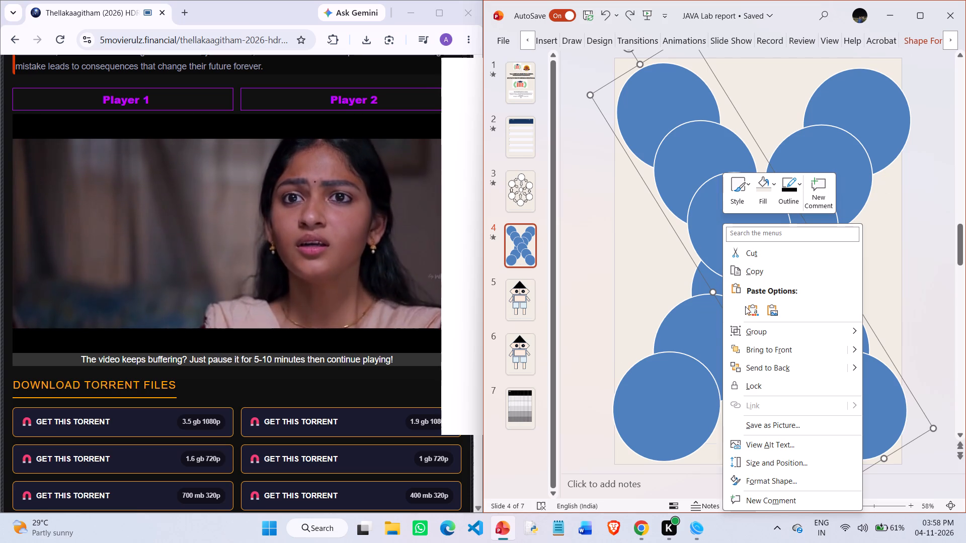
left_click(766, 348)
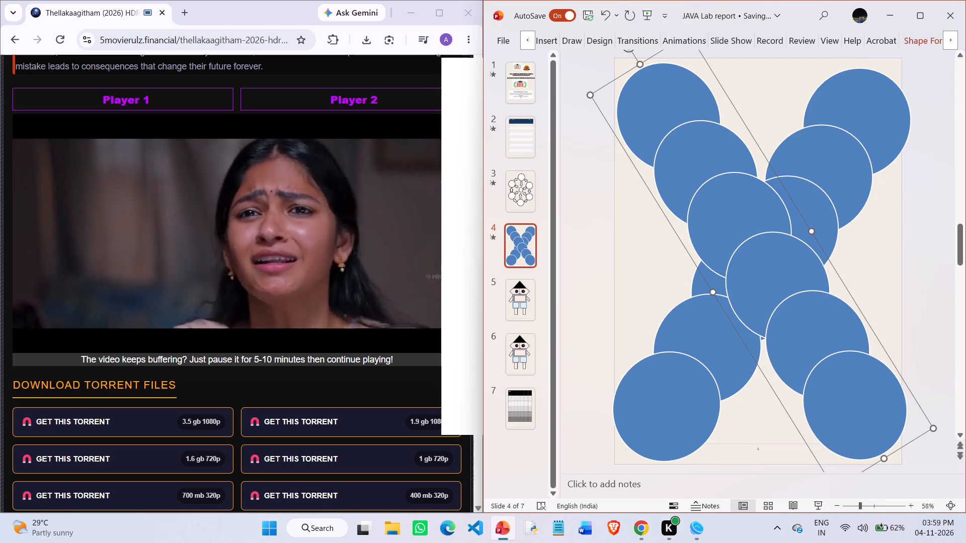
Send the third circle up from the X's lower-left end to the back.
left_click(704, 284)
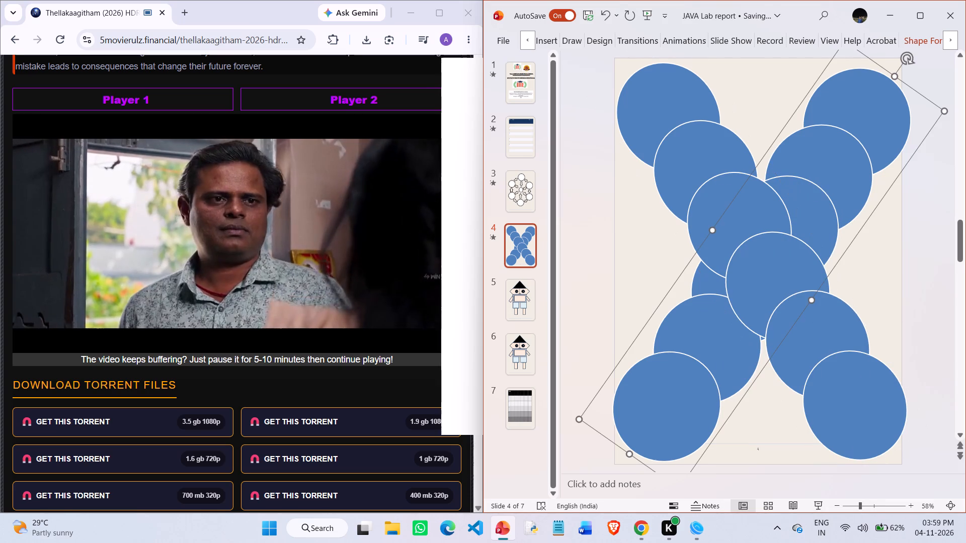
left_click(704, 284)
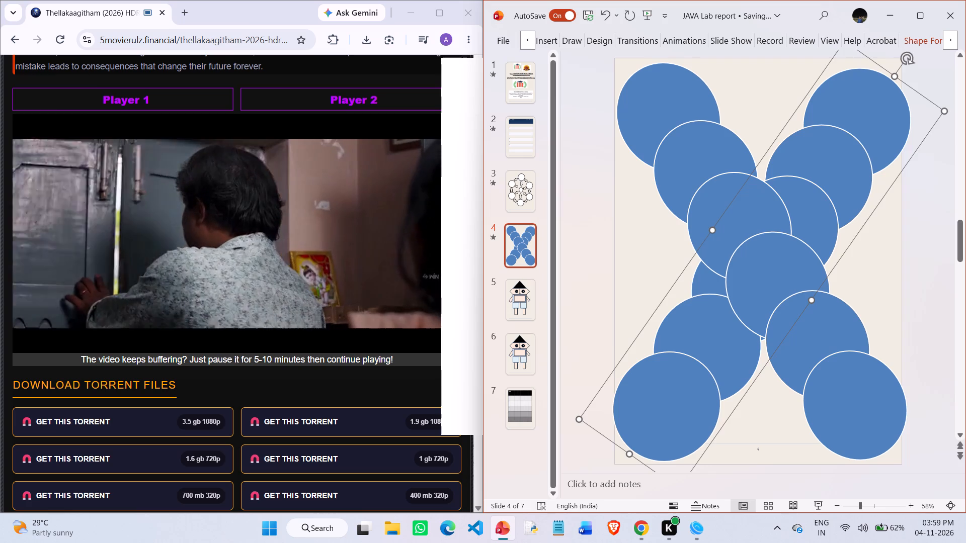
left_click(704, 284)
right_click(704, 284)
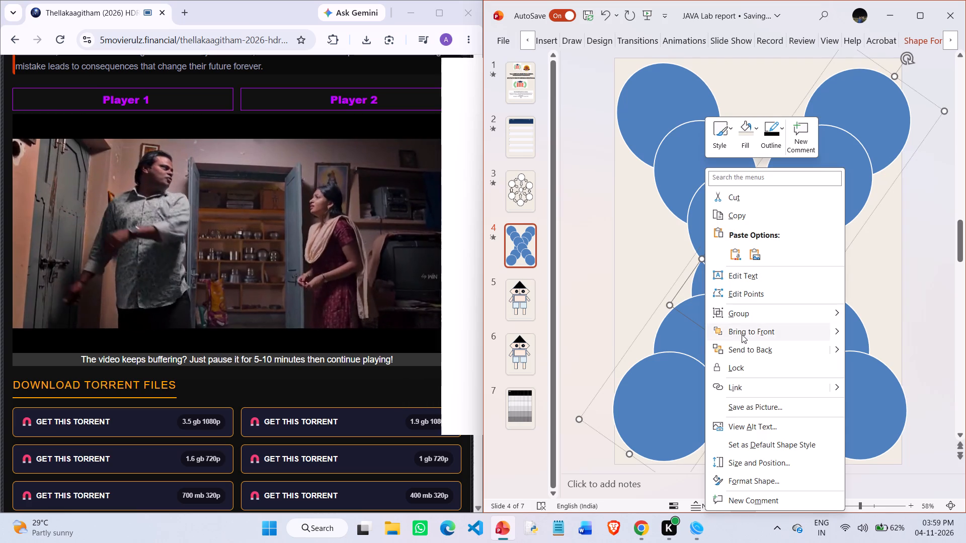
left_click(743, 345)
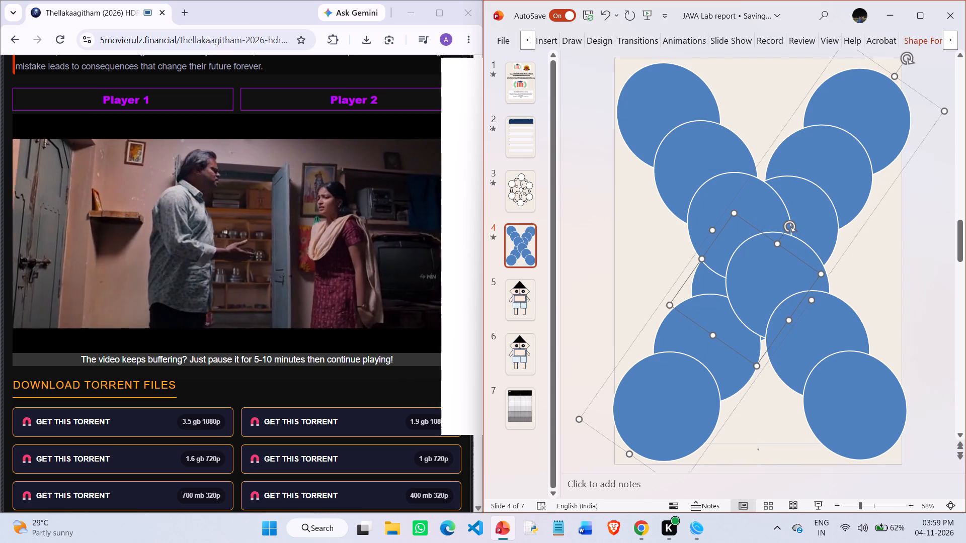
Bring the third circle up from the X's lower-left end to the front of its diagonal group.
left_click(707, 282)
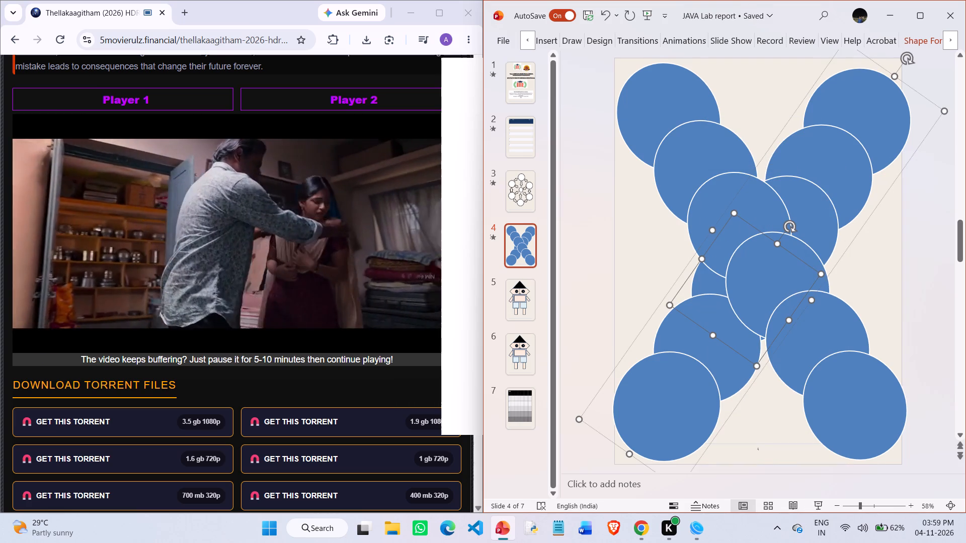
double_click(707, 282)
right_click(707, 282)
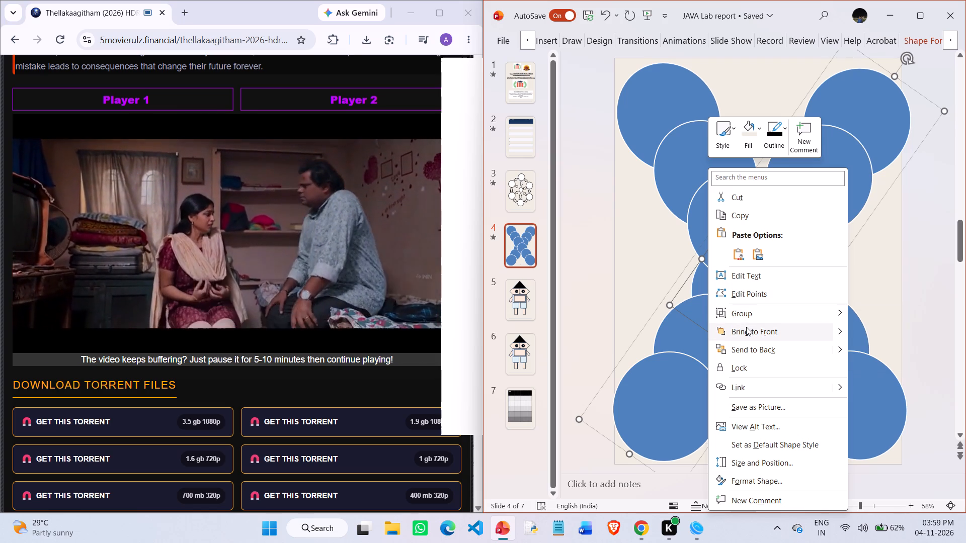
left_click(746, 327)
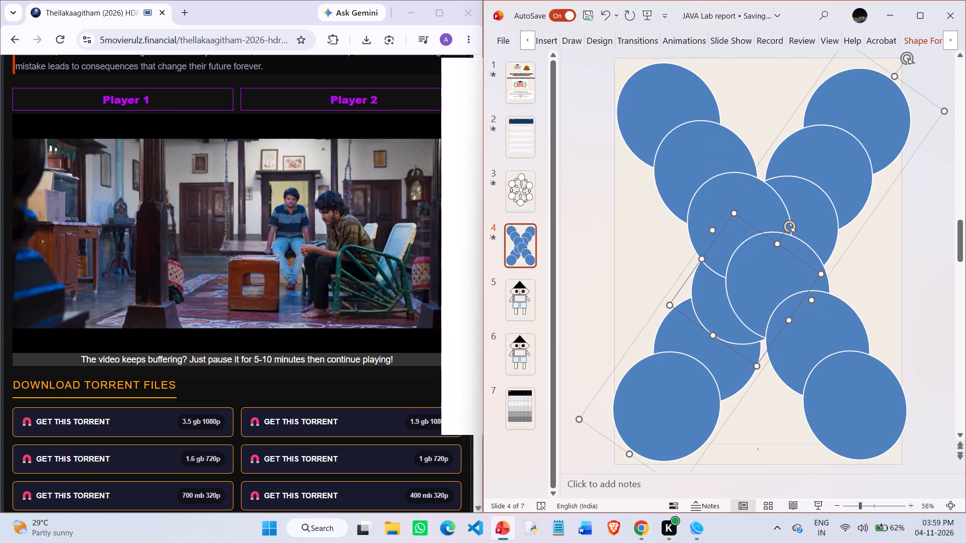
left_click(667, 256)
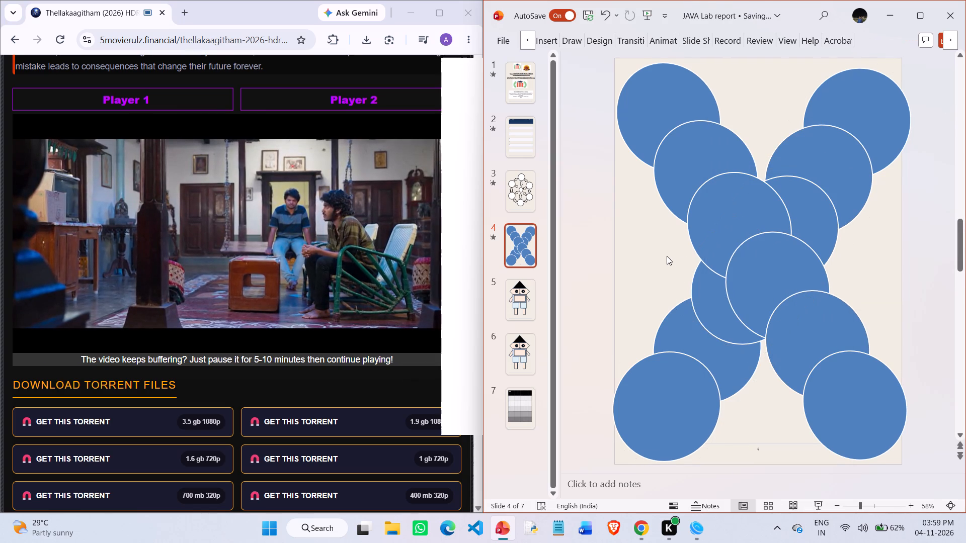
Examine the circles along the X's upper-right arm, from the one nearest the centre to the outermost one.
left_click(800, 225)
left_click(800, 225)
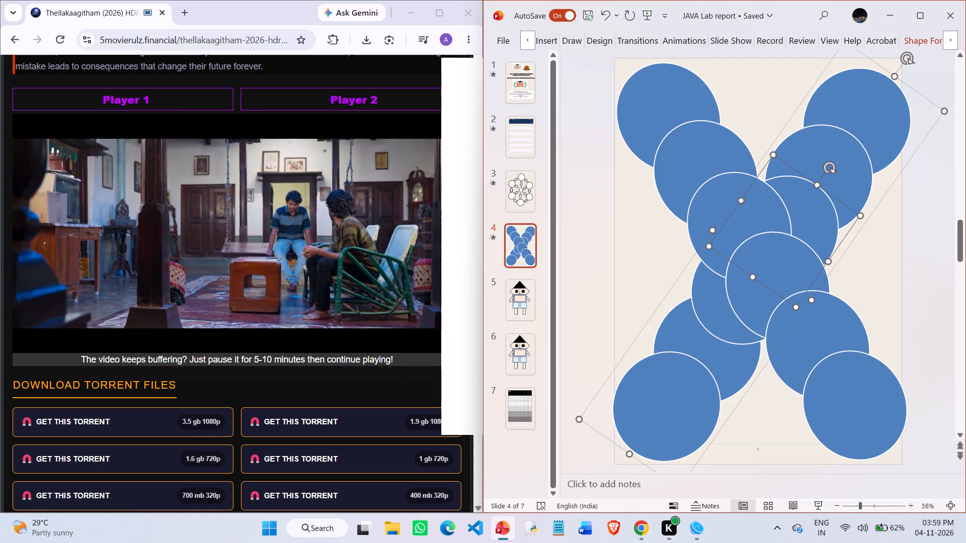
left_click(800, 225)
left_click(807, 151)
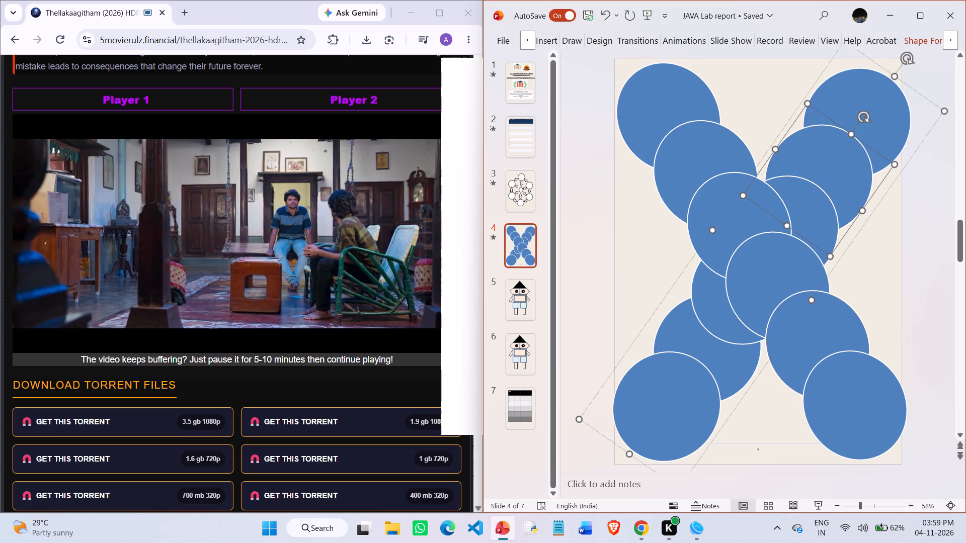
left_click(807, 151)
left_click(850, 110)
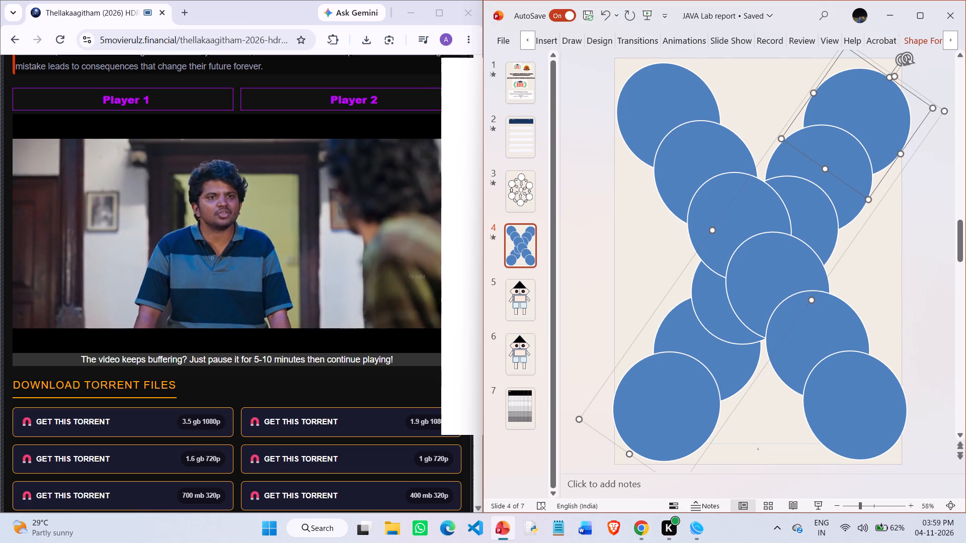
left_click(761, 90)
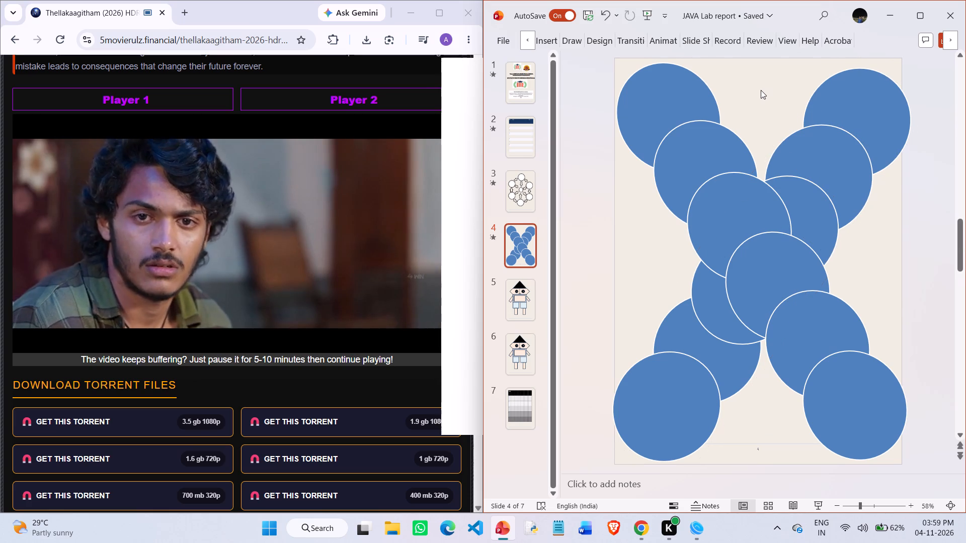
Return to slide 3 and examine the diagram's outer ring group, its top circle and its upper-left circle.
scroll(761, 90, "down", 2)
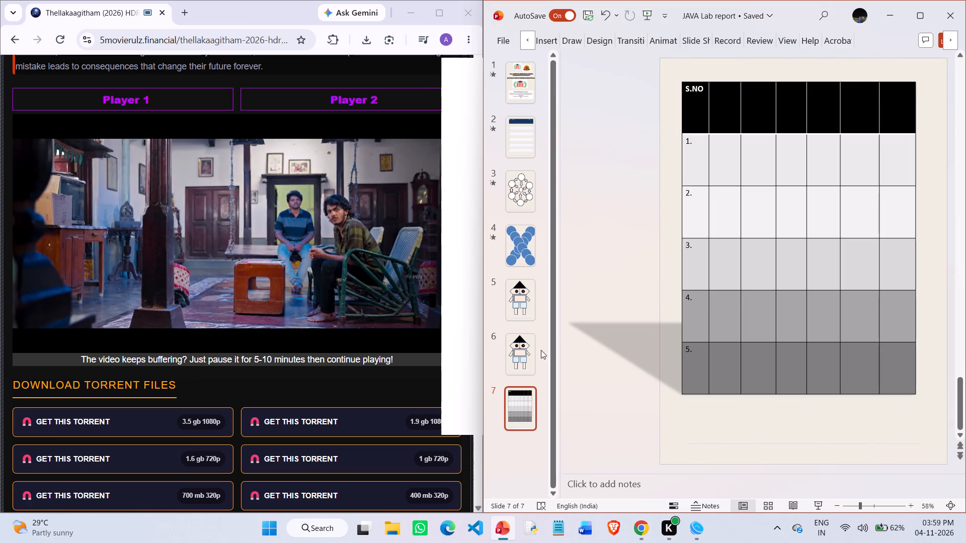
scroll(527, 358, "down", 1)
left_click(519, 193)
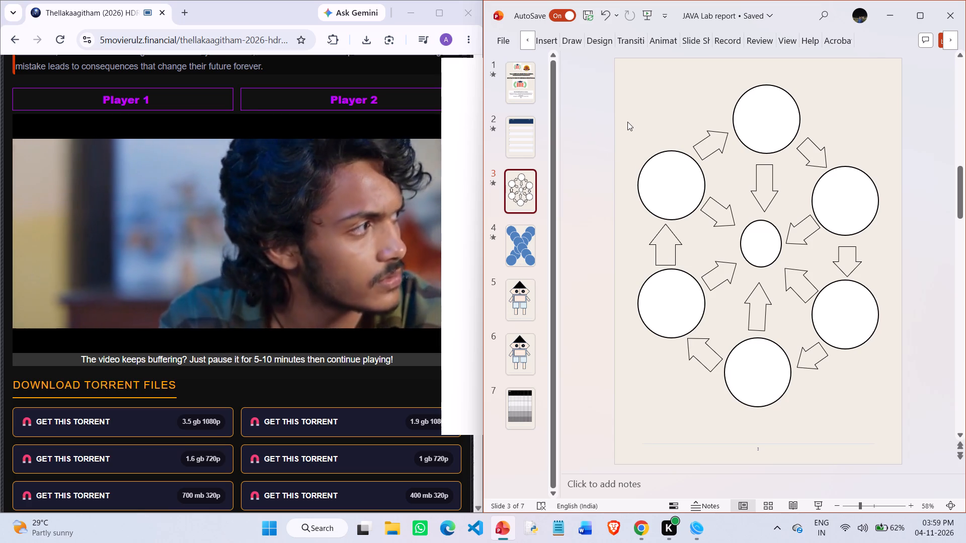
left_click(627, 122)
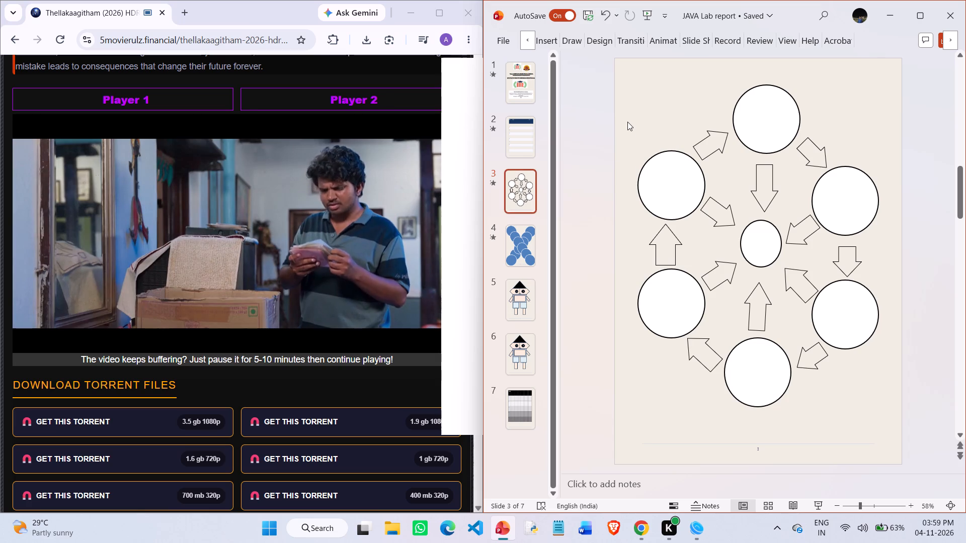
left_click(681, 111)
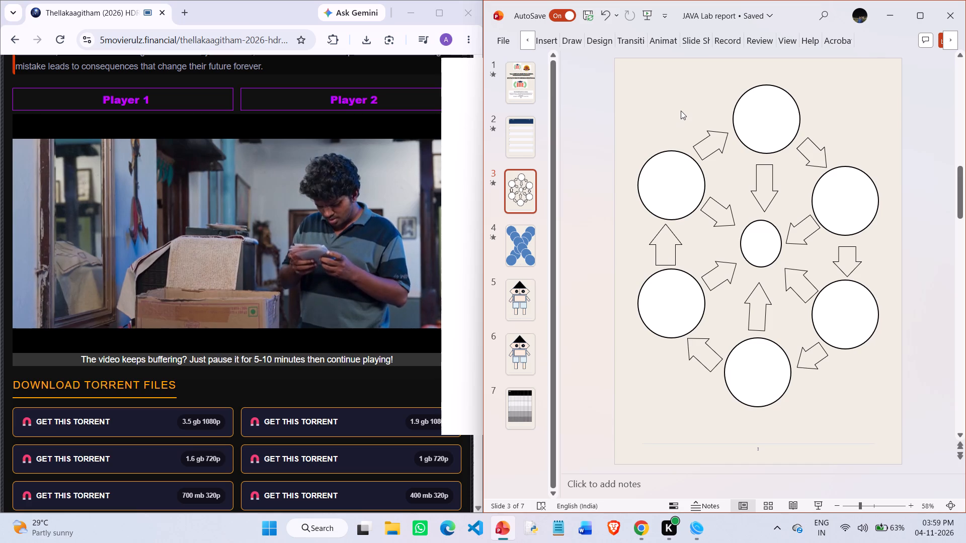
left_click(681, 111)
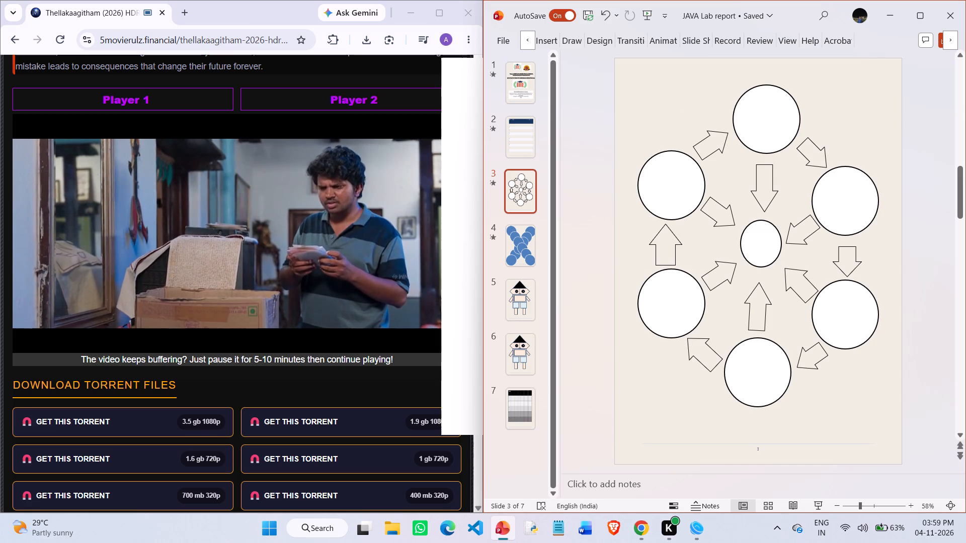
left_click(679, 174)
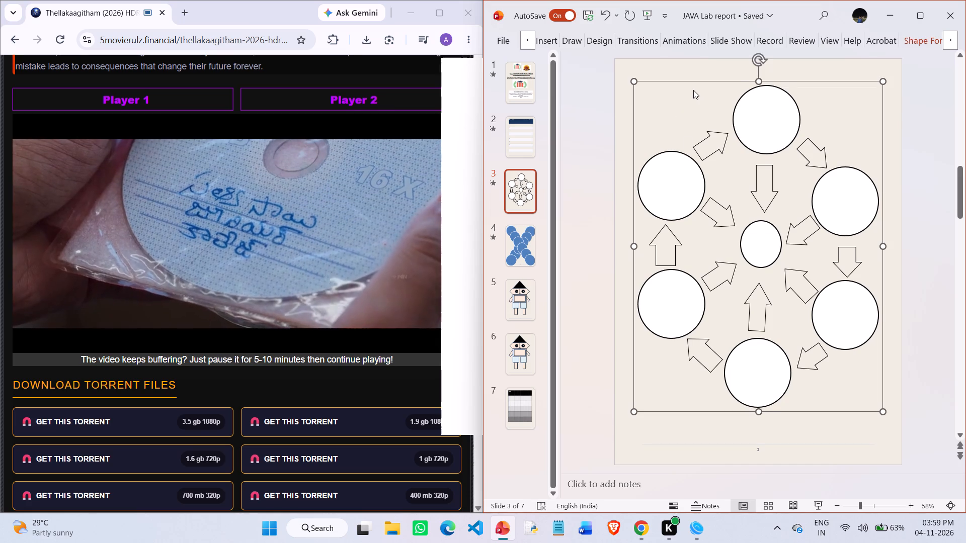
left_click(693, 90)
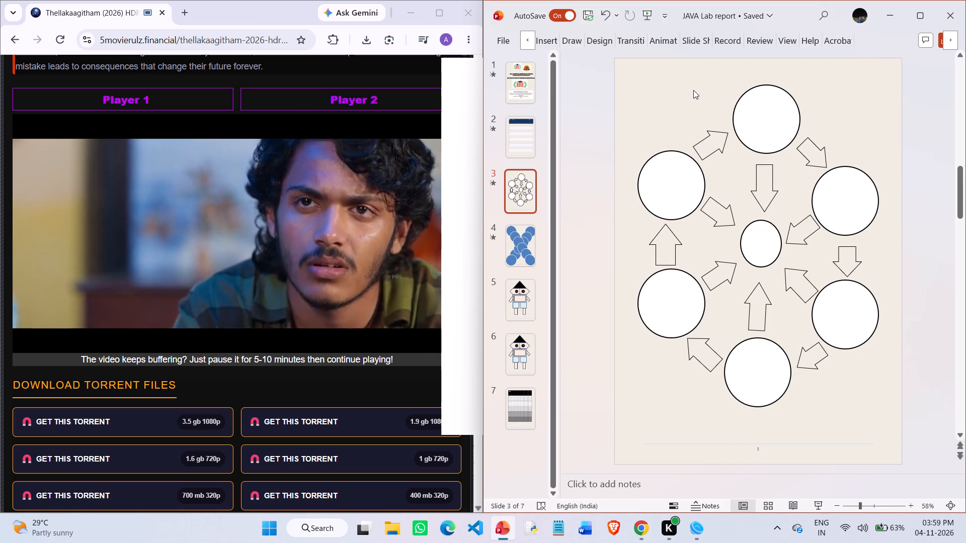
left_click(674, 90)
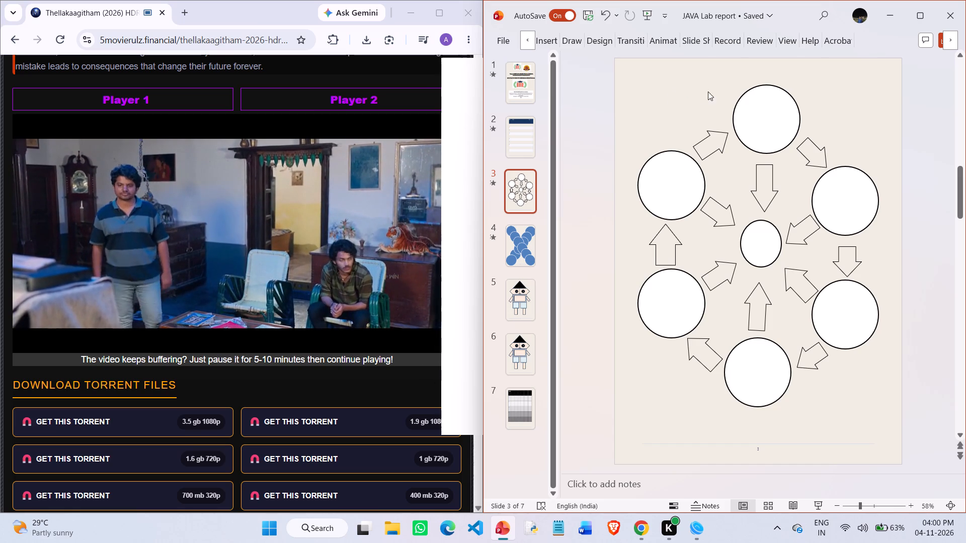
left_click(757, 125)
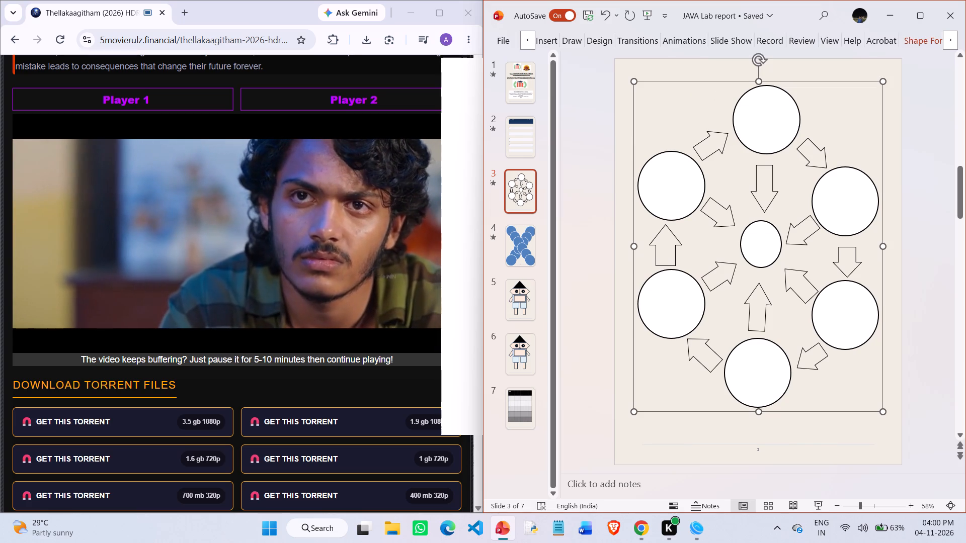
left_click(677, 105)
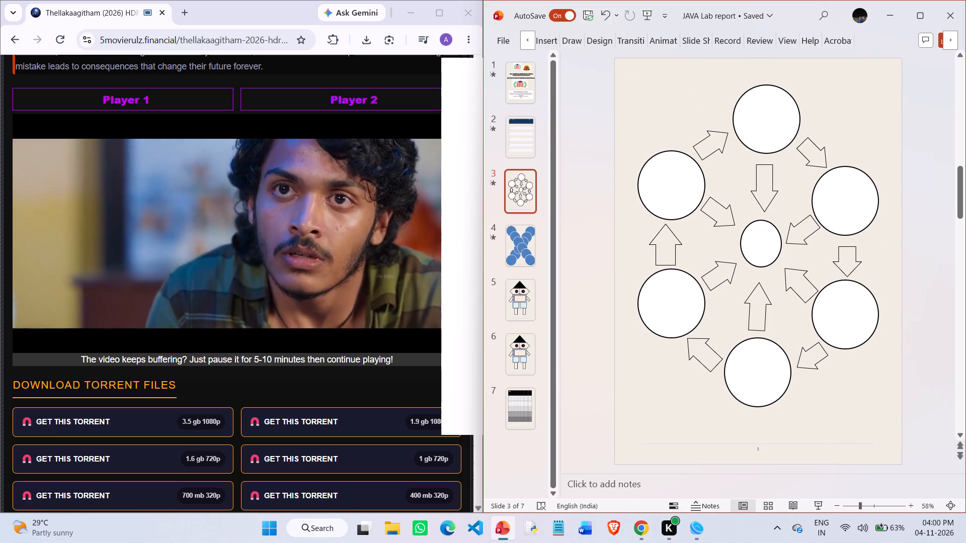
left_click(758, 113)
left_click(758, 113)
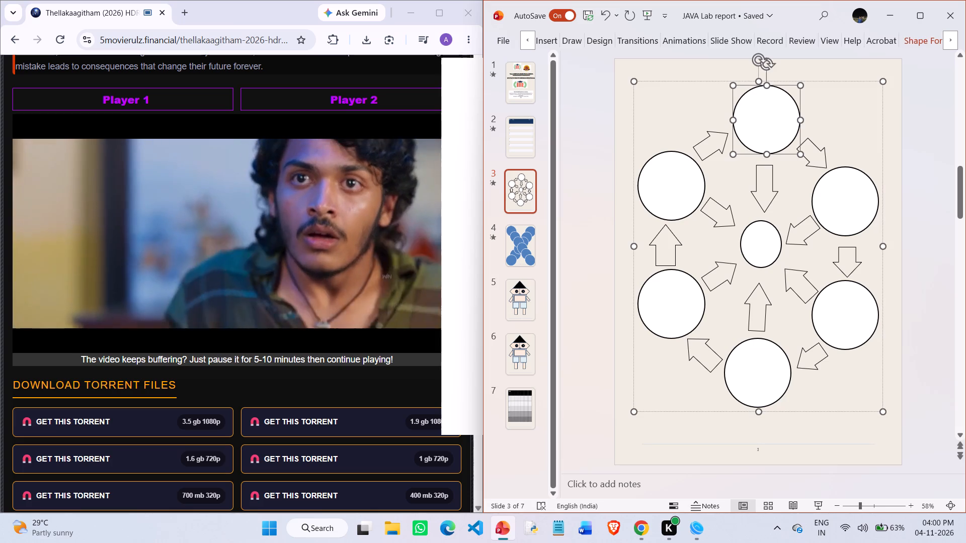
left_click(758, 113)
left_click(680, 107)
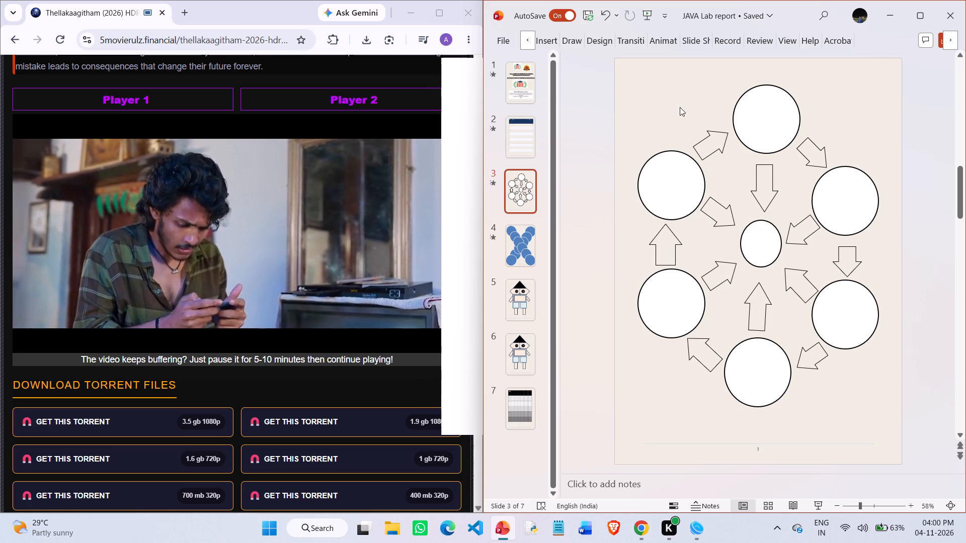
left_click(671, 188)
left_click(671, 188)
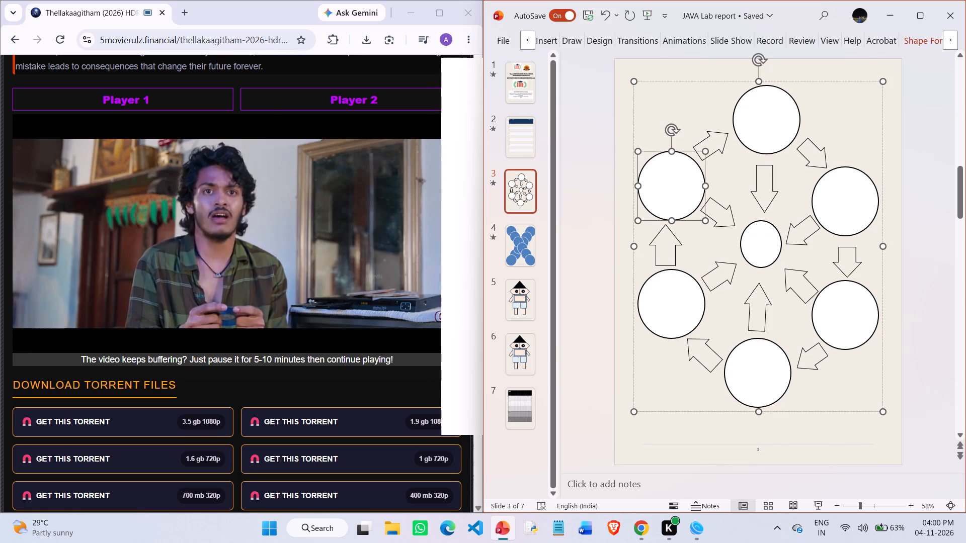
Nudge the small centre circle of slide 3's diagram very slightly up and to the left.
left_click(752, 248)
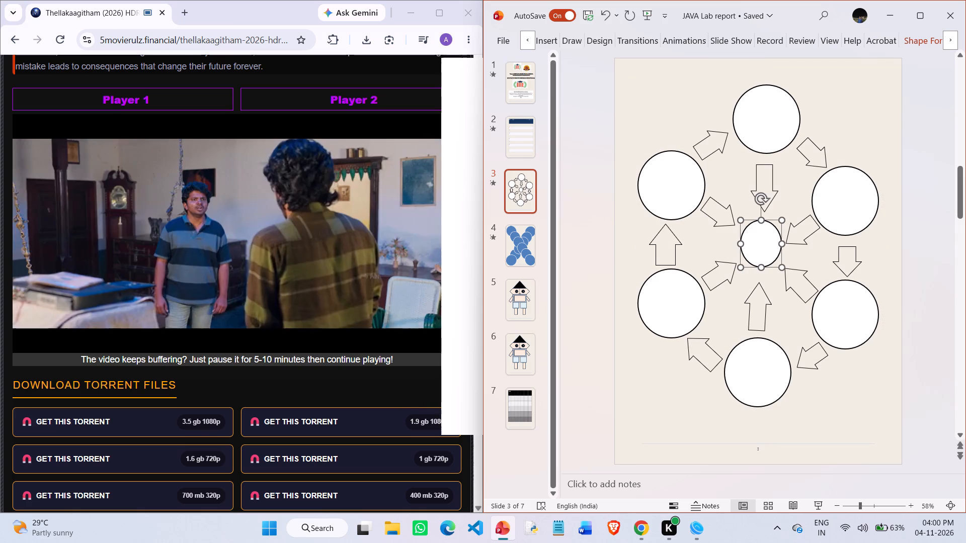
left_click(752, 248)
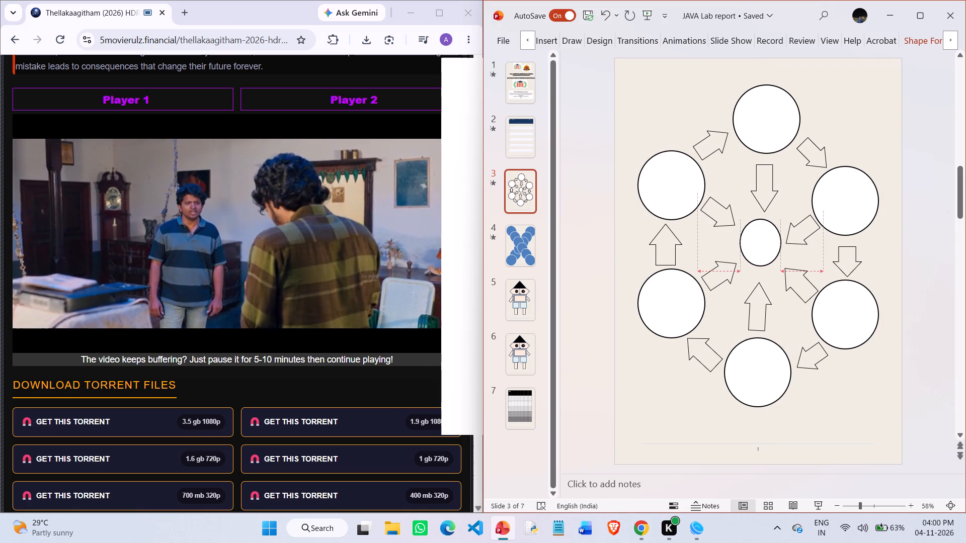
left_click(723, 173)
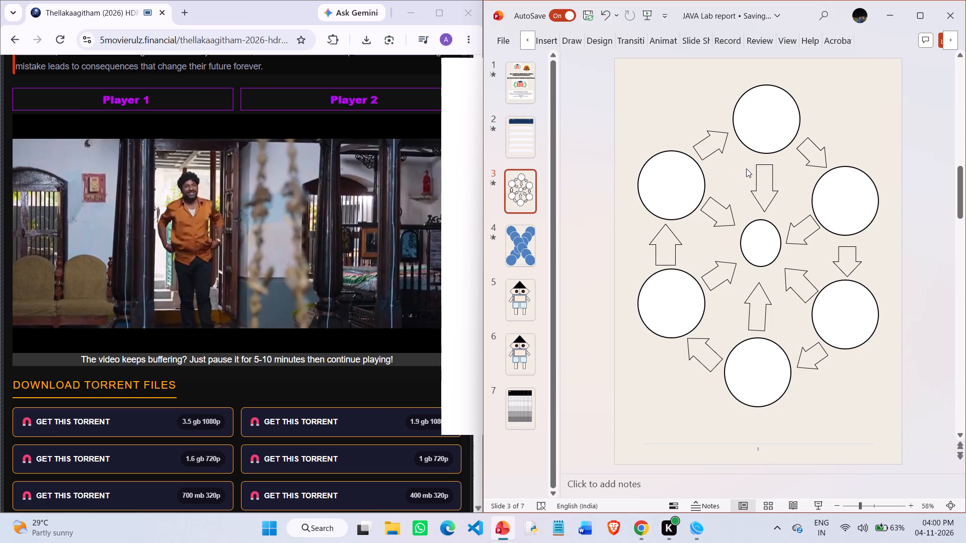
left_click(746, 168)
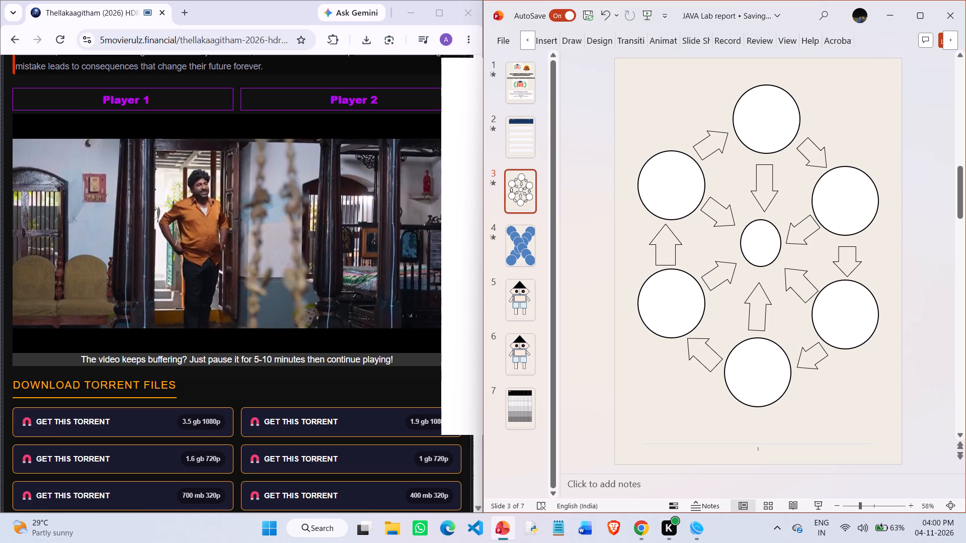
Inspect the ring's upper-left circle, the whole outer ring group and the shape formatting options available for it.
left_click(665, 169)
left_click(665, 169)
left_click(665, 169)
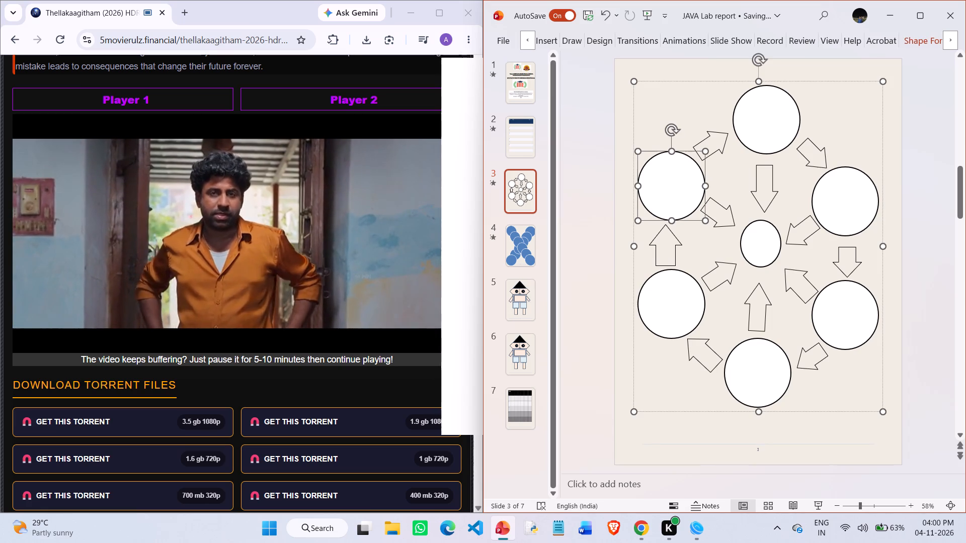
left_click(665, 93)
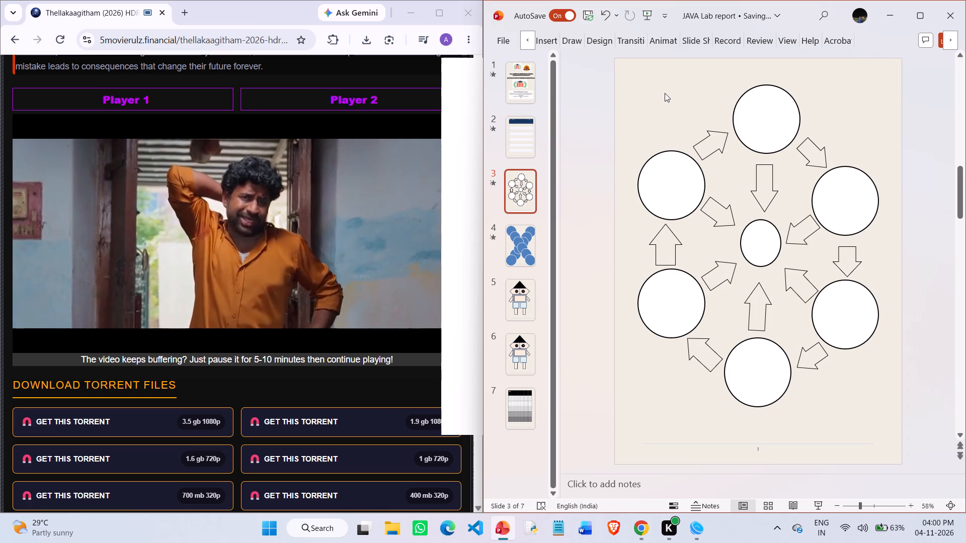
left_click(750, 126)
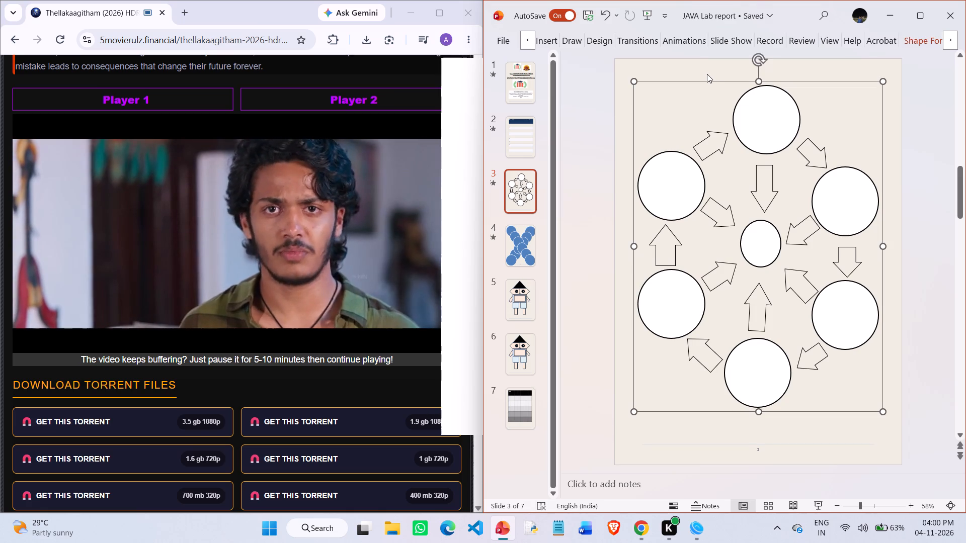
left_click(924, 45)
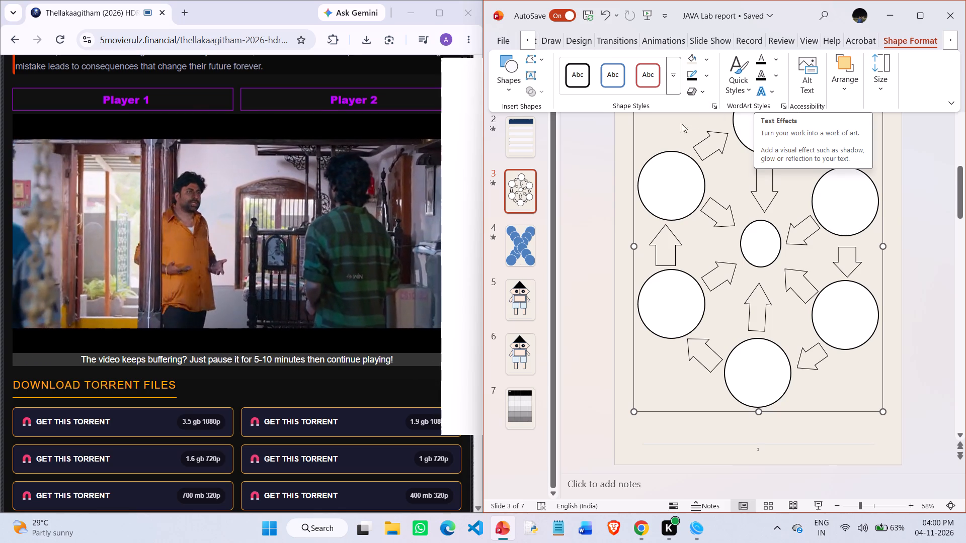
left_click(655, 129)
left_click(695, 95)
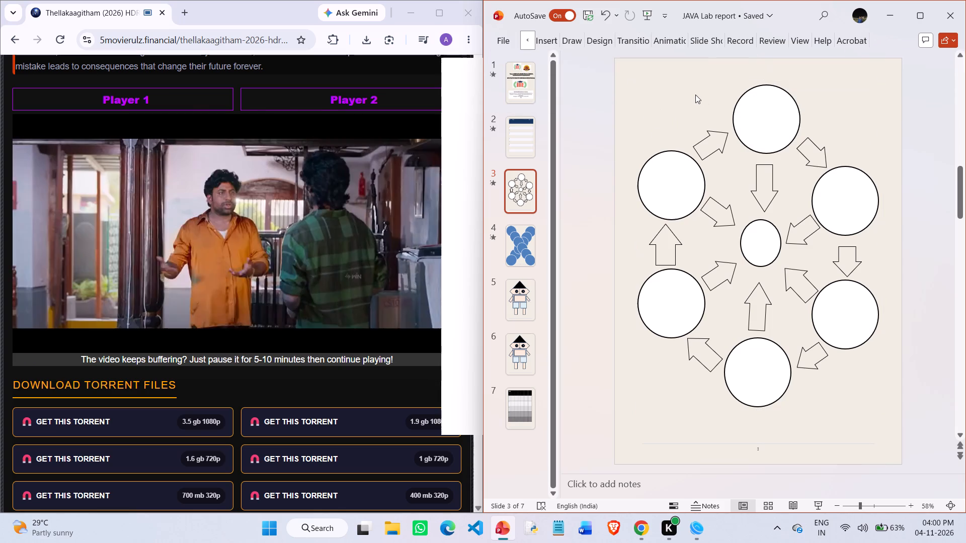
left_click(695, 95)
Enlarge slide 3's outer ring group slightly from its upper-left corner, keeping its lower-right corner in place.
left_click(672, 154)
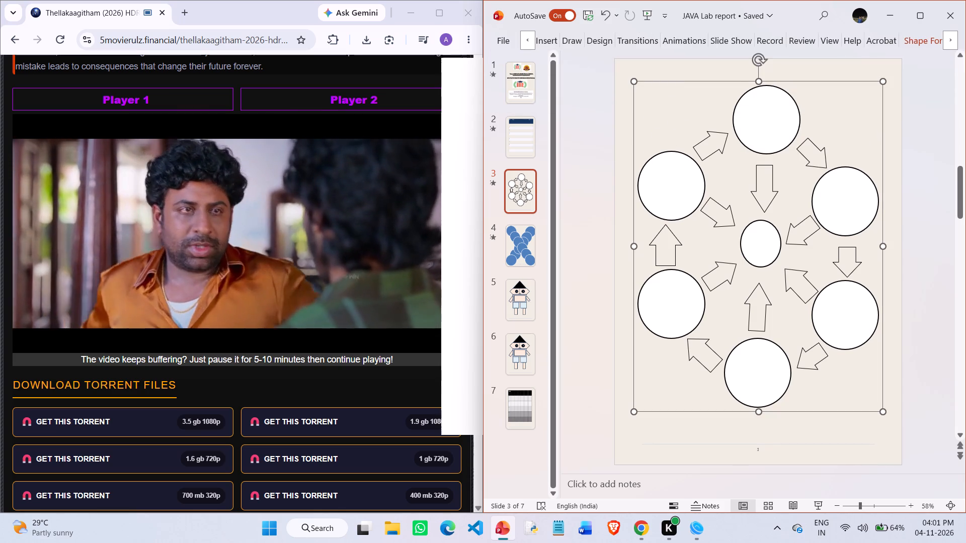
left_click(665, 84)
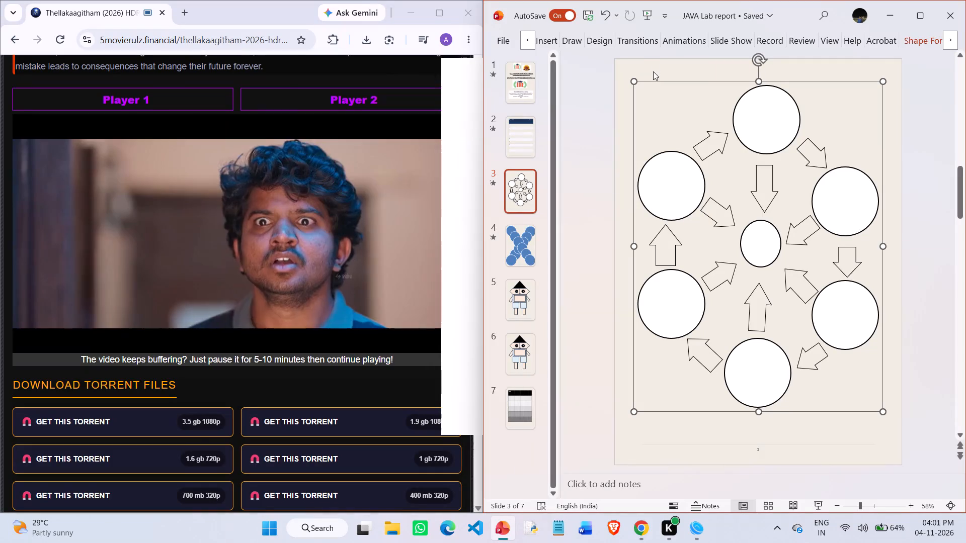
left_click(653, 84)
left_click(653, 84)
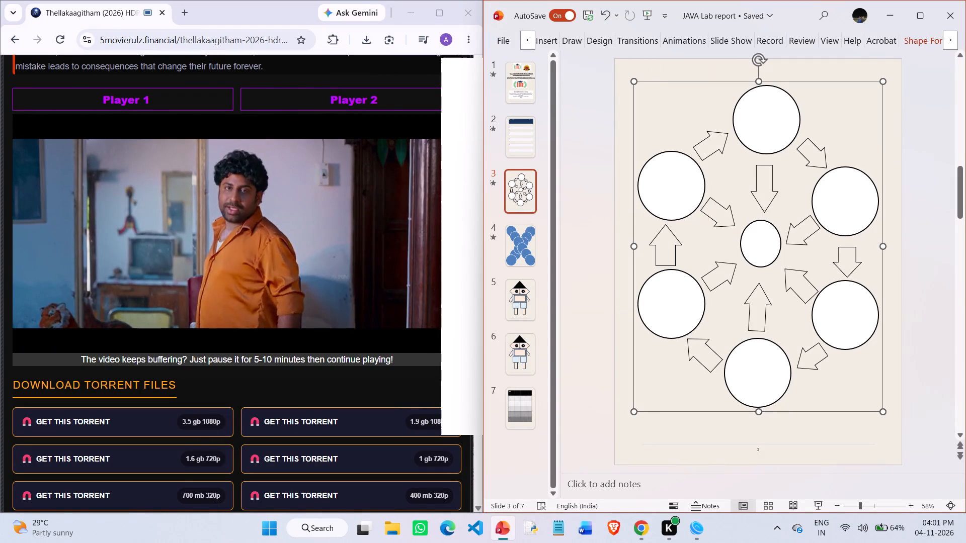
left_click(645, 81)
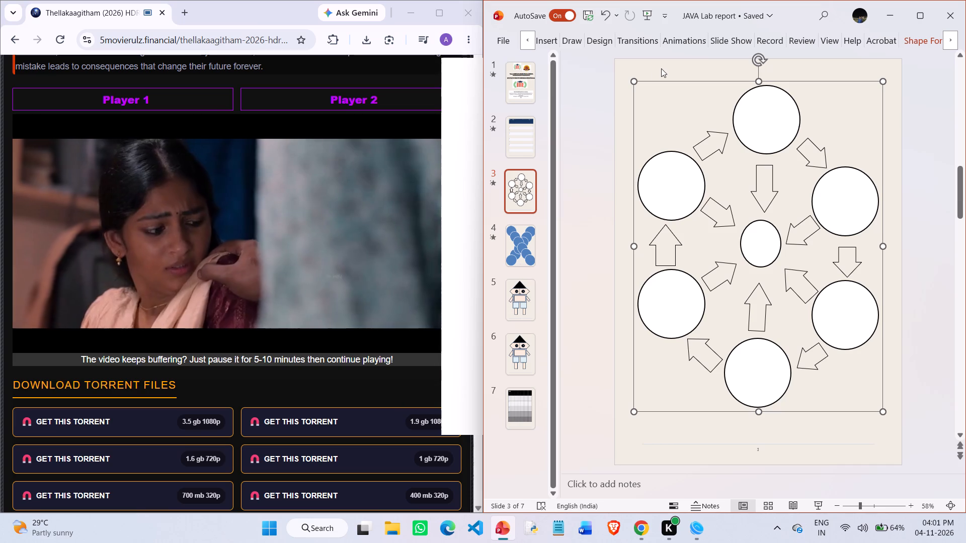
left_click_drag(632, 83, 626, 71)
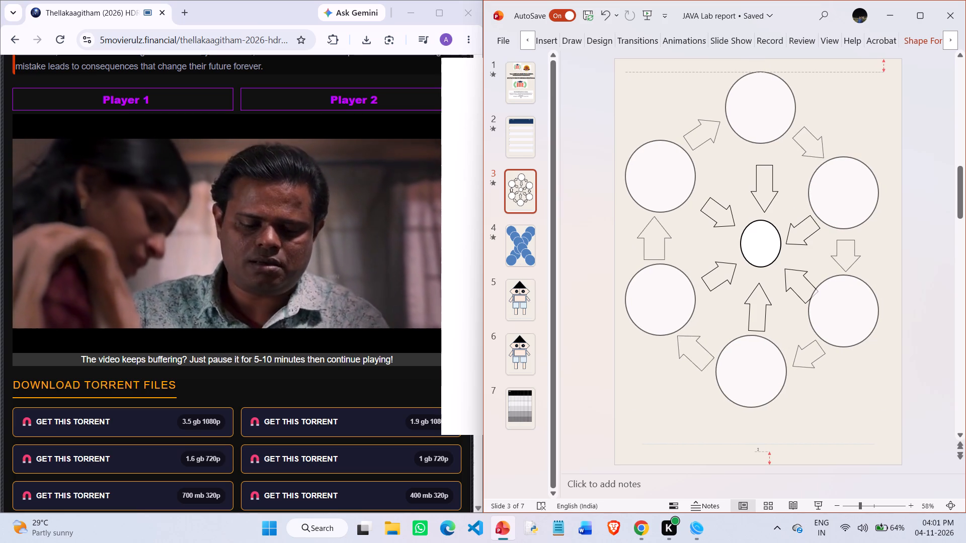
left_click_drag(626, 71, 634, 82)
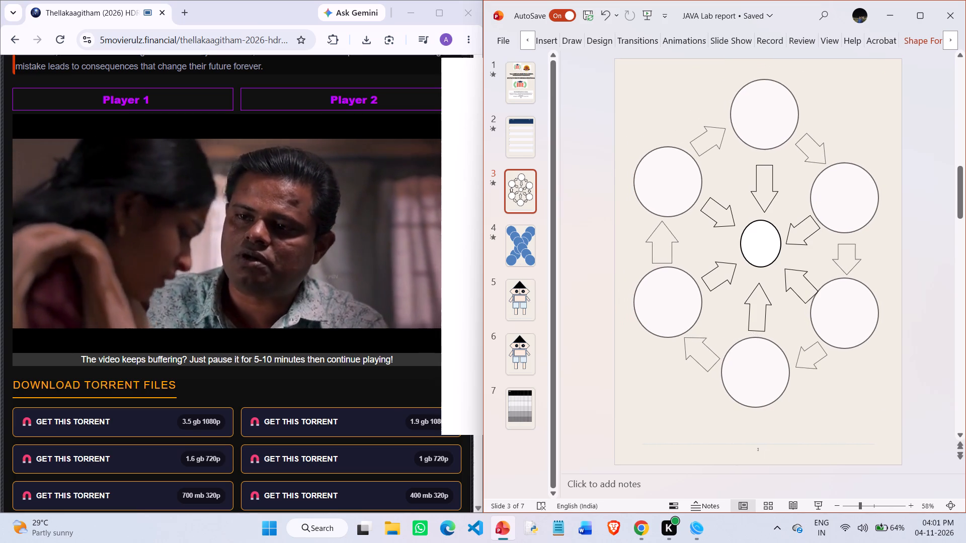
left_click_drag(634, 82, 647, 95)
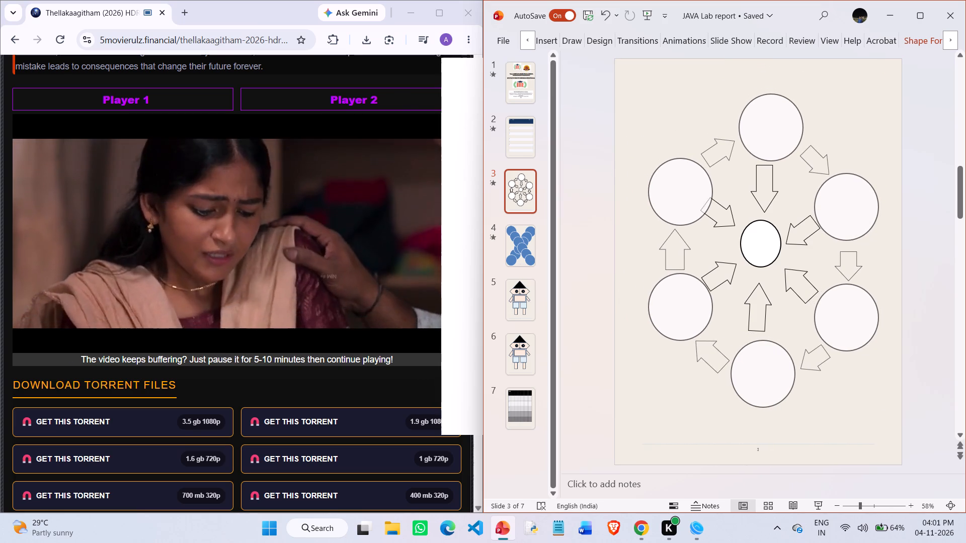
left_click_drag(647, 95, 633, 83)
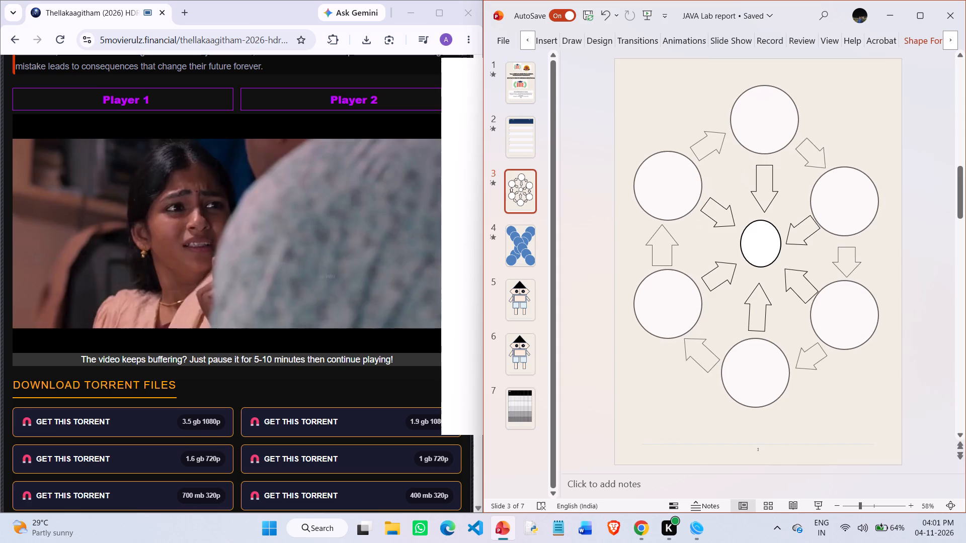
left_click_drag(633, 83, 629, 76)
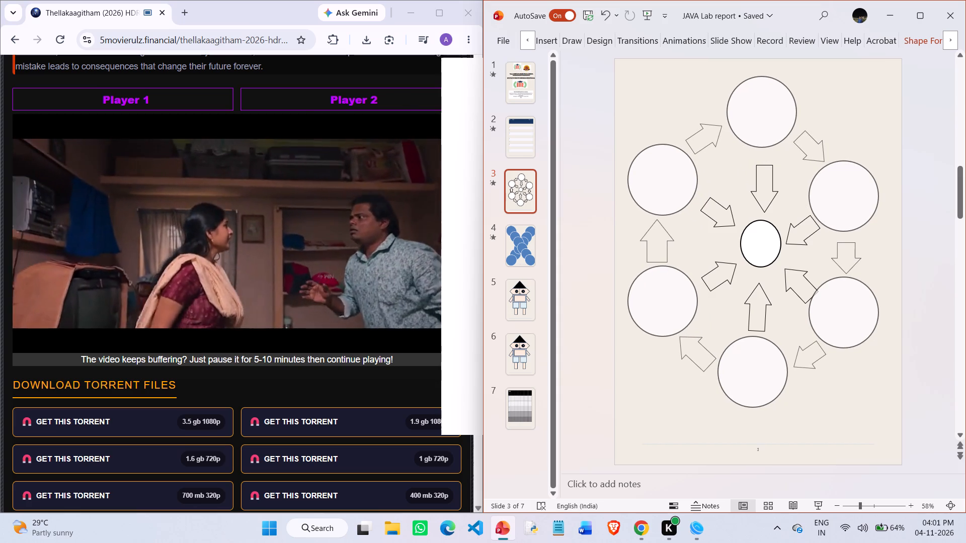
left_click_drag(629, 76, 630, 76)
Reposition the enlarged outer ring group so that it is centred around the small middle circle.
left_click_drag(637, 79, 639, 87)
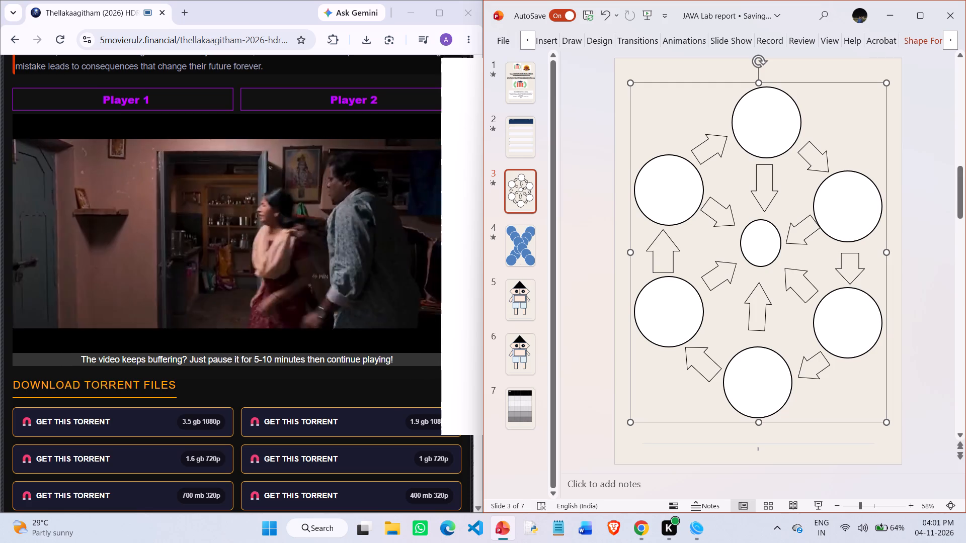
left_click_drag(645, 82, 645, 77)
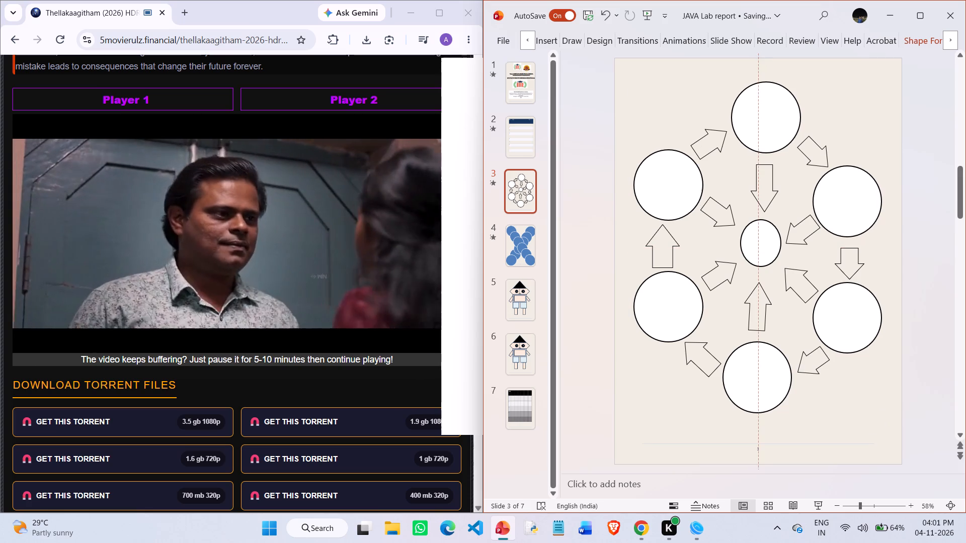
left_click_drag(645, 77, 645, 76)
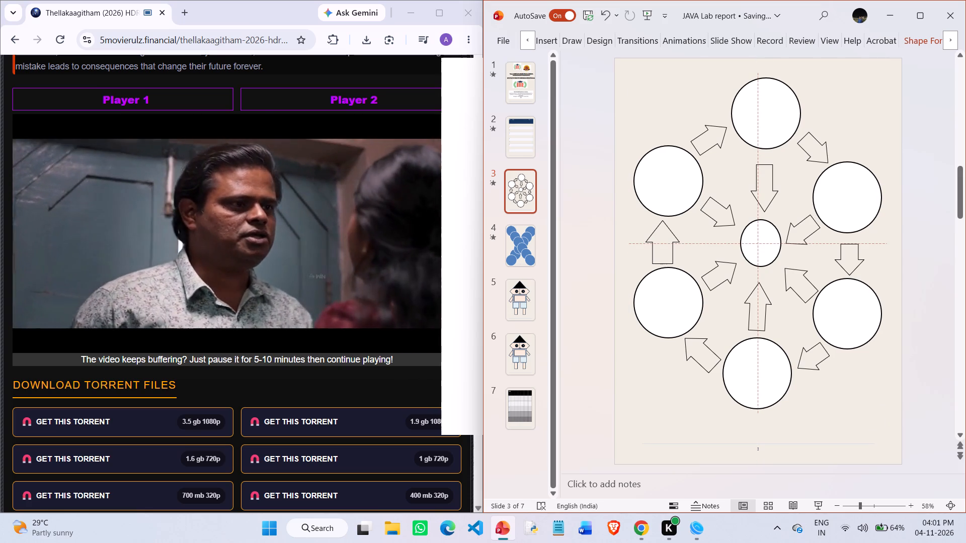
left_click_drag(645, 76, 645, 76)
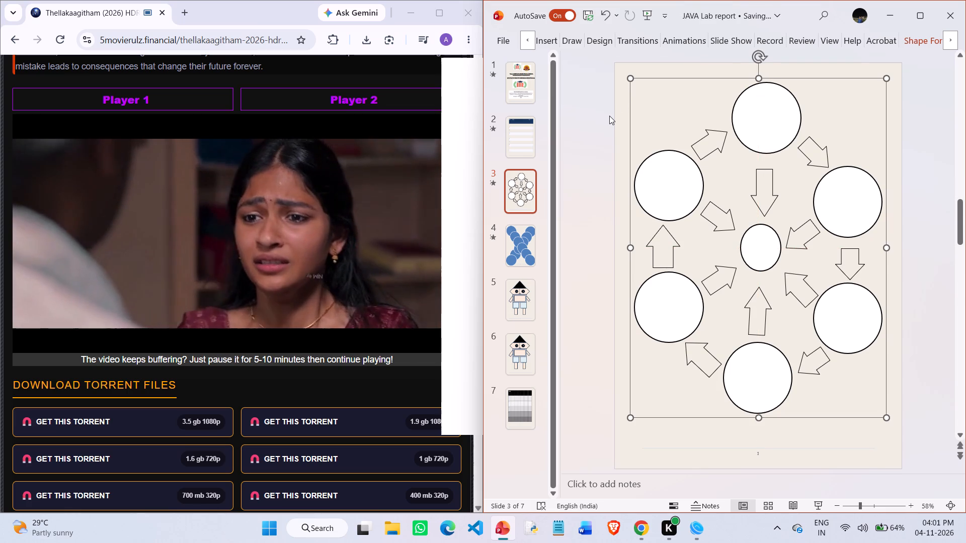
left_click(609, 116)
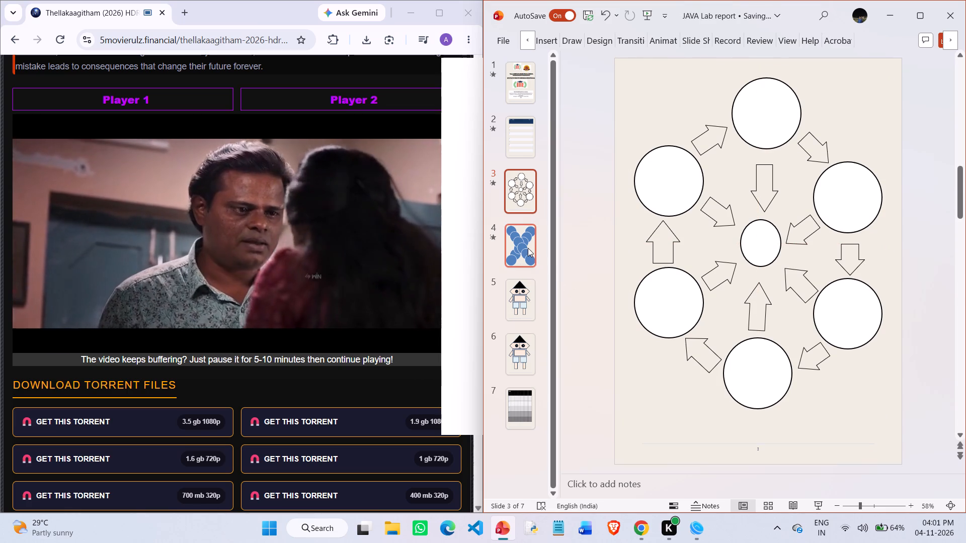
Look through slides 4 to 7, from the X-shaped circles to the S.NO table.
left_click(528, 248)
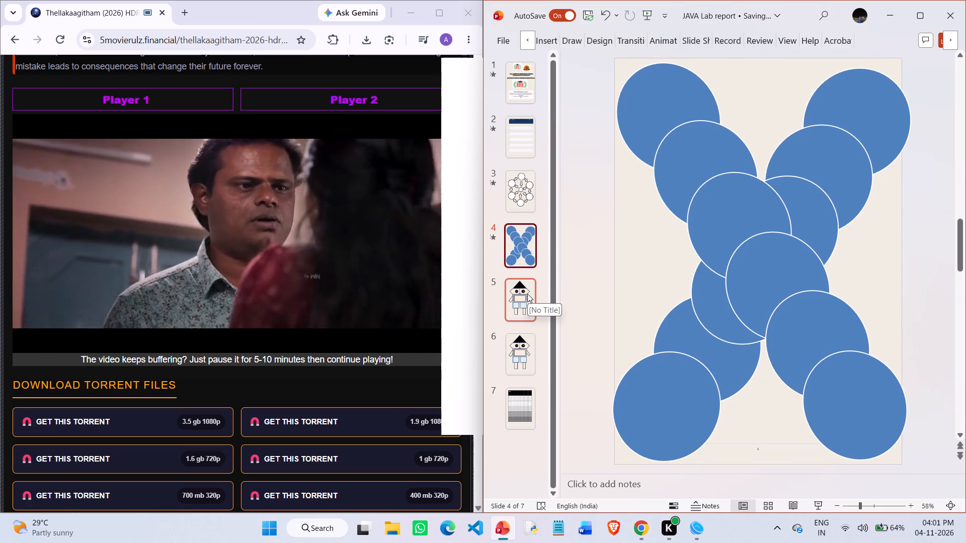
left_click(523, 308)
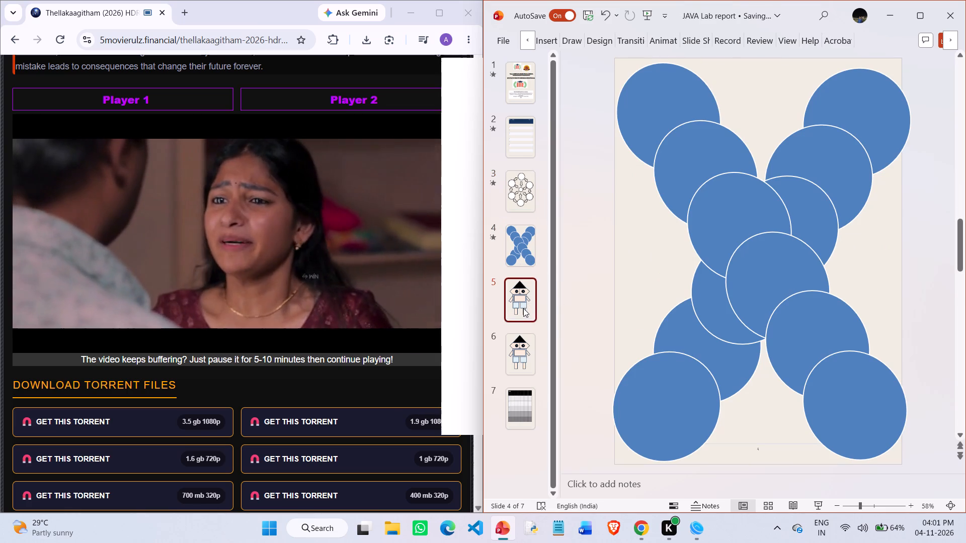
left_click(511, 368)
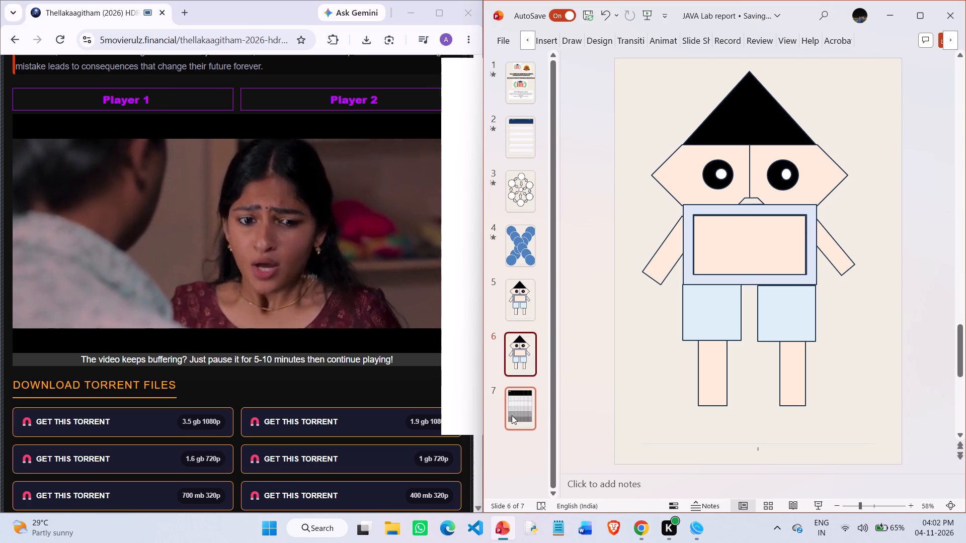
left_click(512, 415)
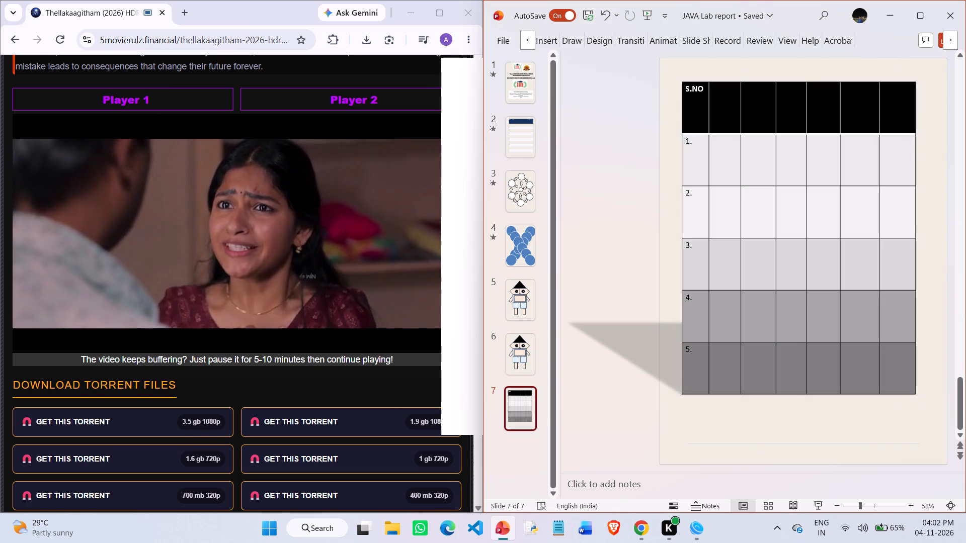
left_click(691, 363)
left_click(648, 351)
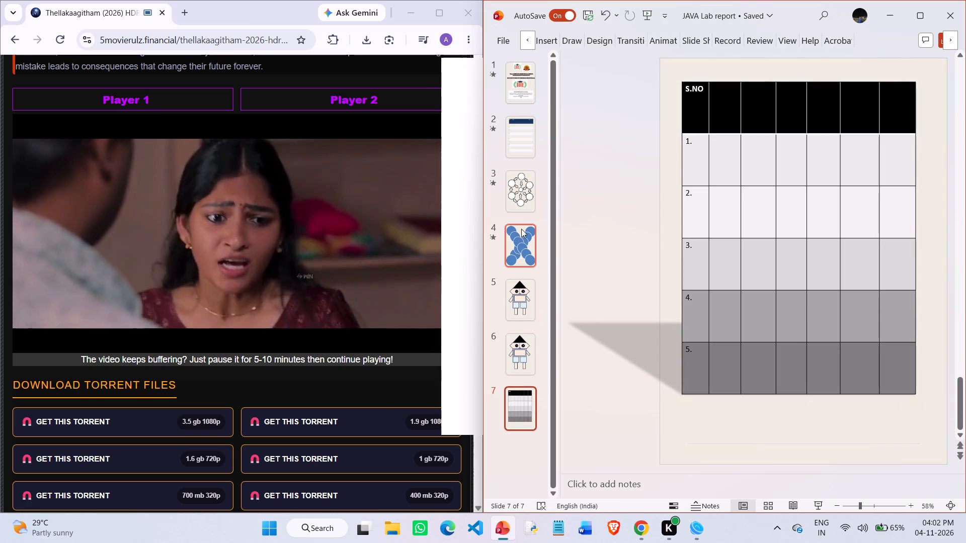
Return to slide 2 and examine the Contents cells in rows 1 and 3 and in the row below row 8.
left_click(508, 165)
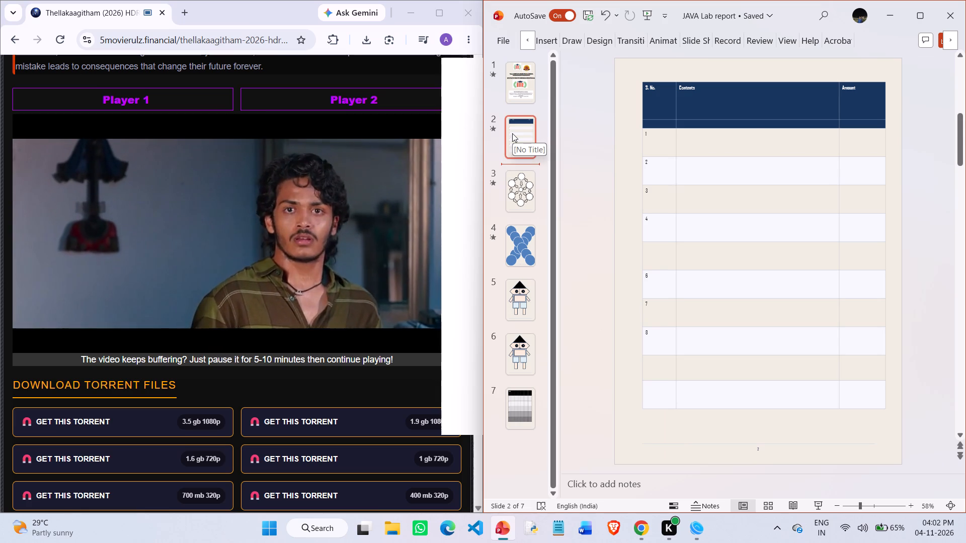
left_click(512, 133)
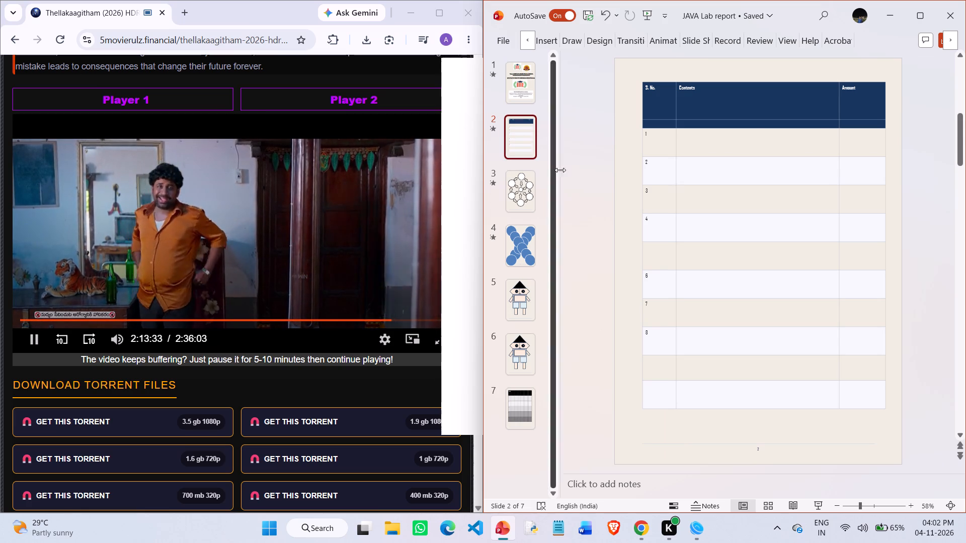
left_click(613, 210)
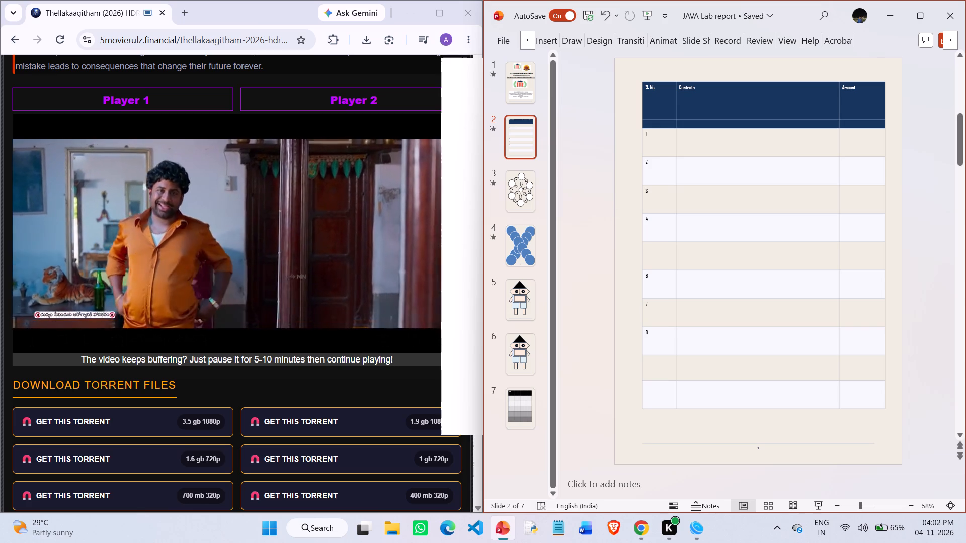
left_click(702, 212)
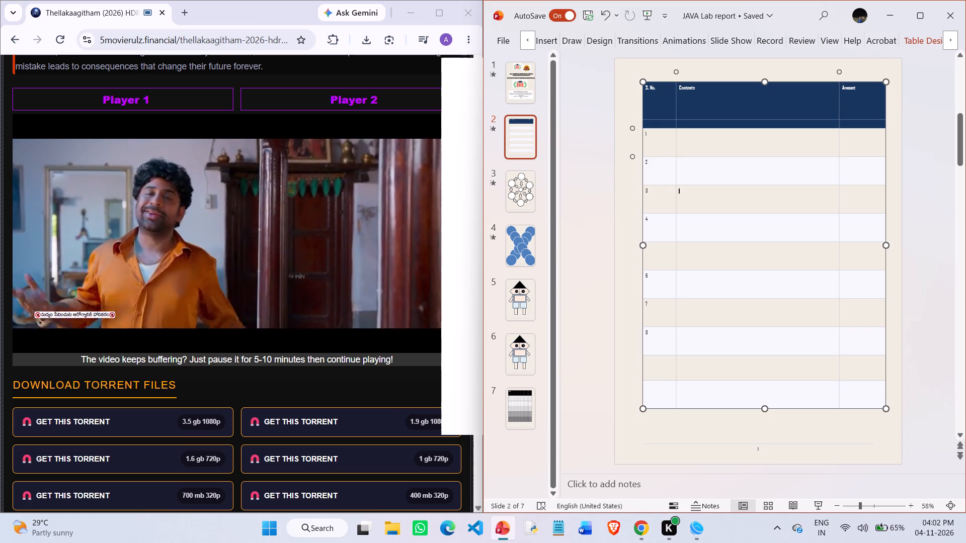
left_click(693, 149)
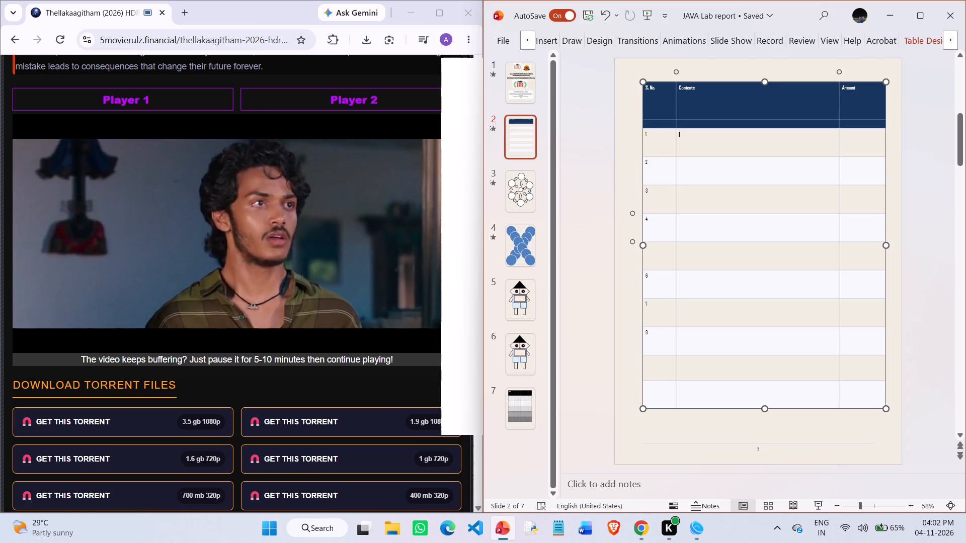
left_click(678, 363)
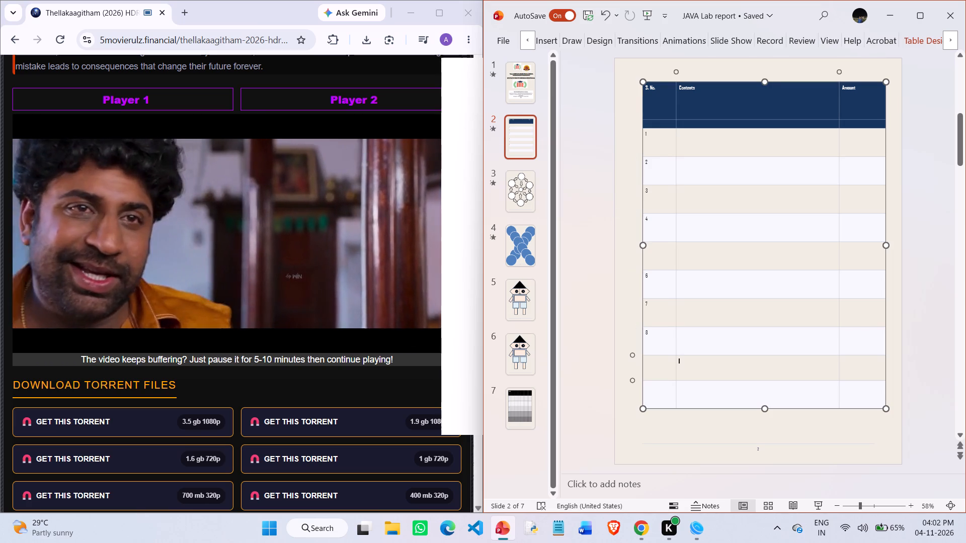
left_click(672, 354)
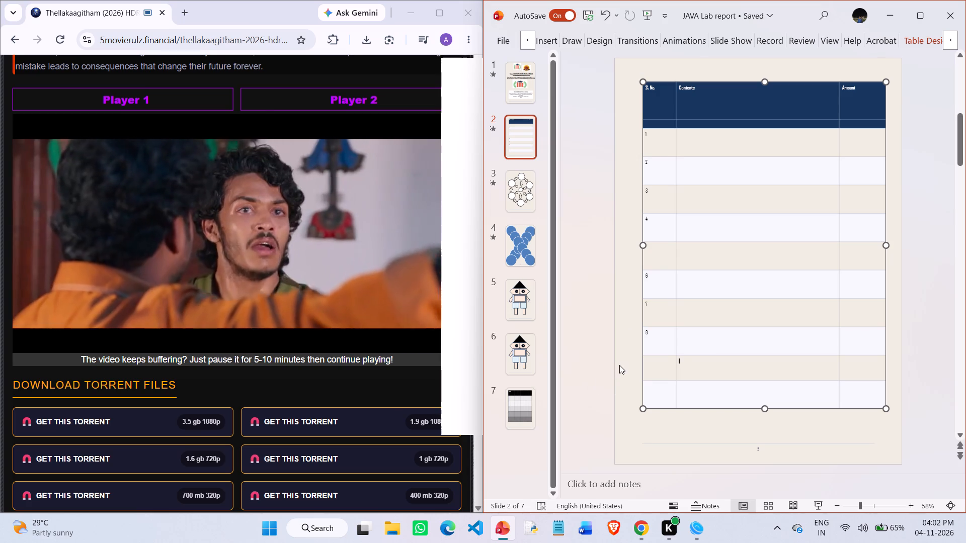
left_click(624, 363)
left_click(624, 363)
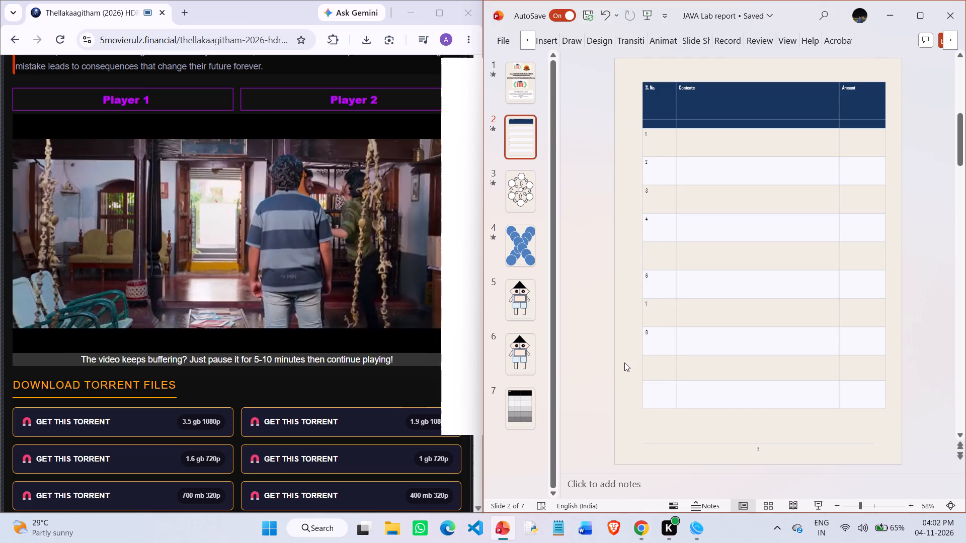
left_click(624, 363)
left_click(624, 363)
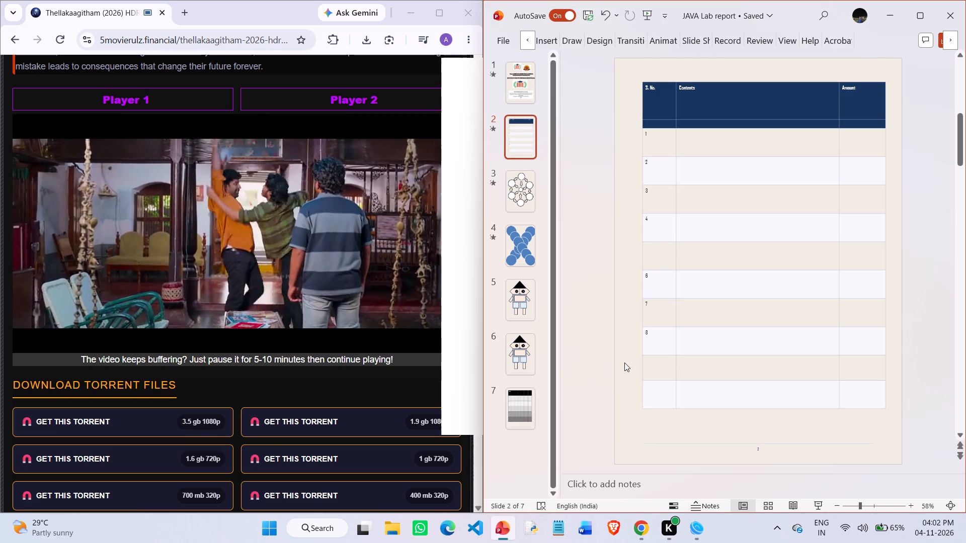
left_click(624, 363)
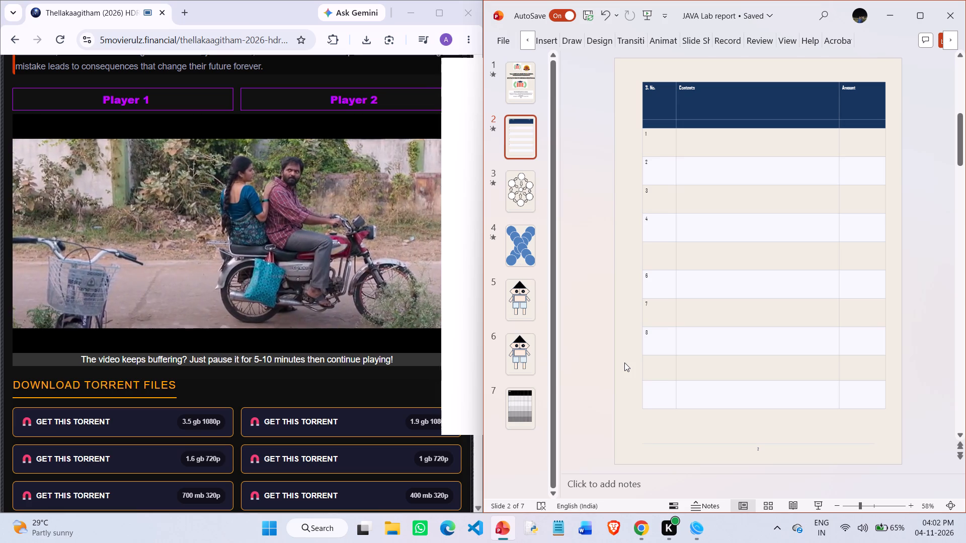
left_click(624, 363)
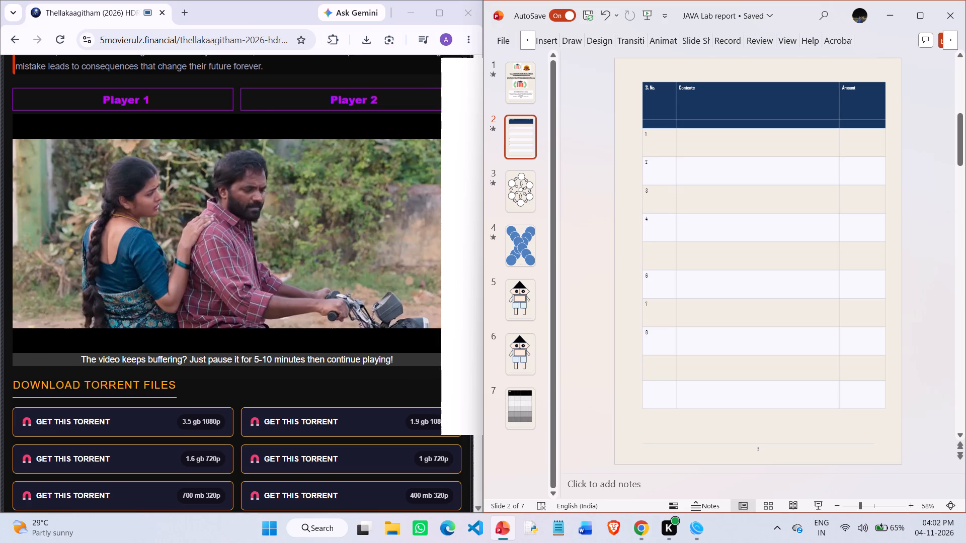
Inspect the S. No. and Contents cells of row 8 in slide 2's table.
left_click(651, 358)
left_click(651, 358)
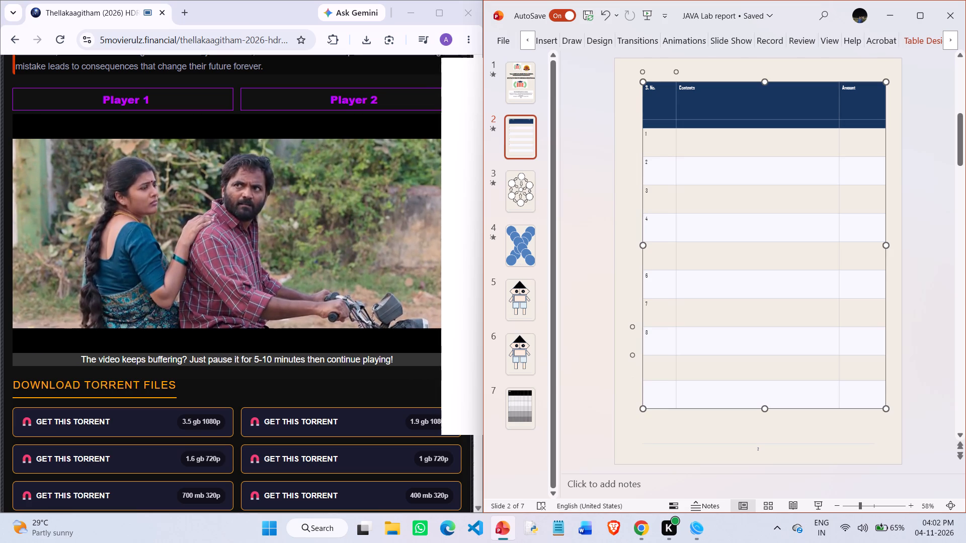
left_click(666, 353)
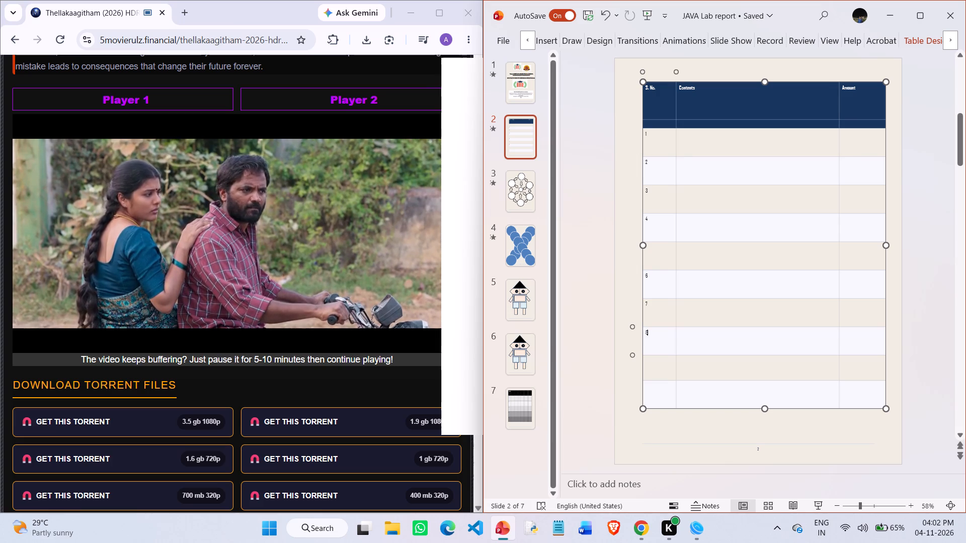
left_click(661, 354)
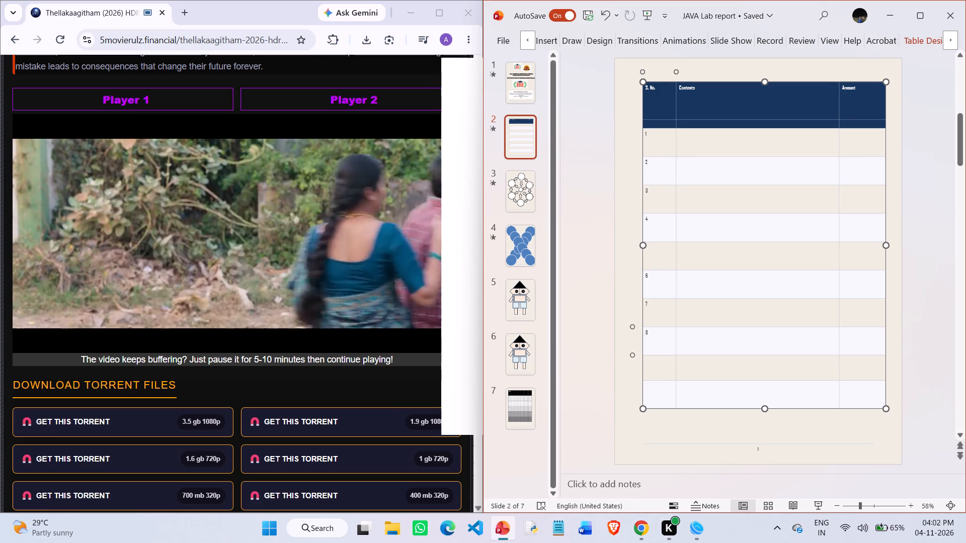
left_click(706, 354)
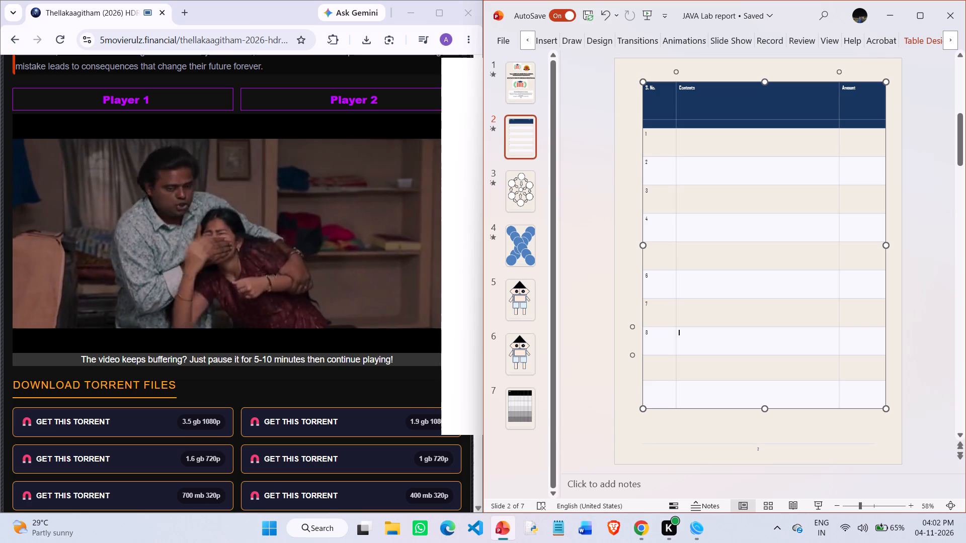
left_click(706, 354)
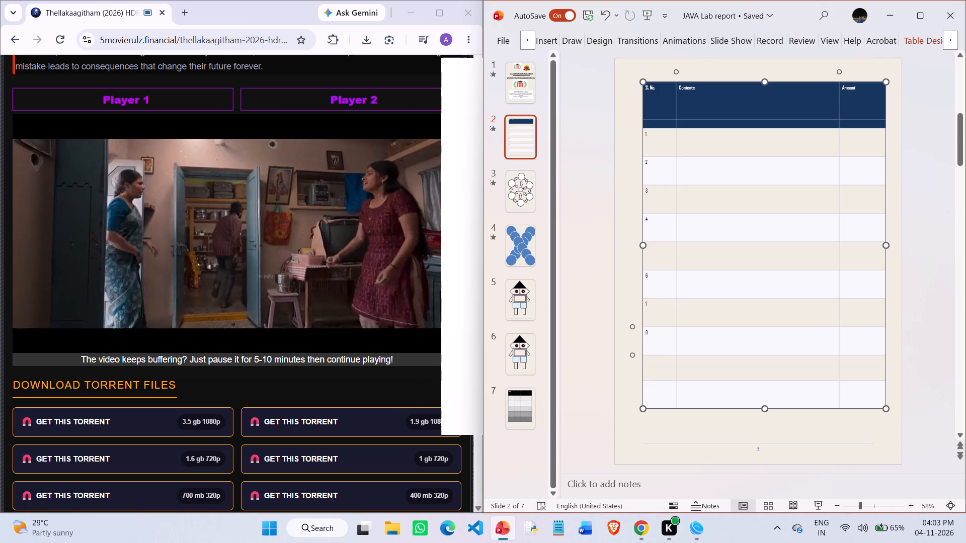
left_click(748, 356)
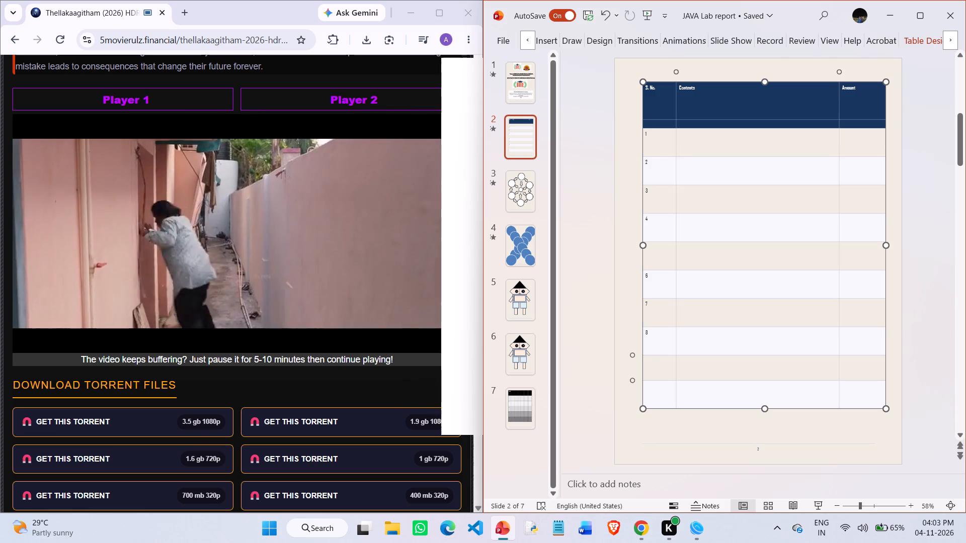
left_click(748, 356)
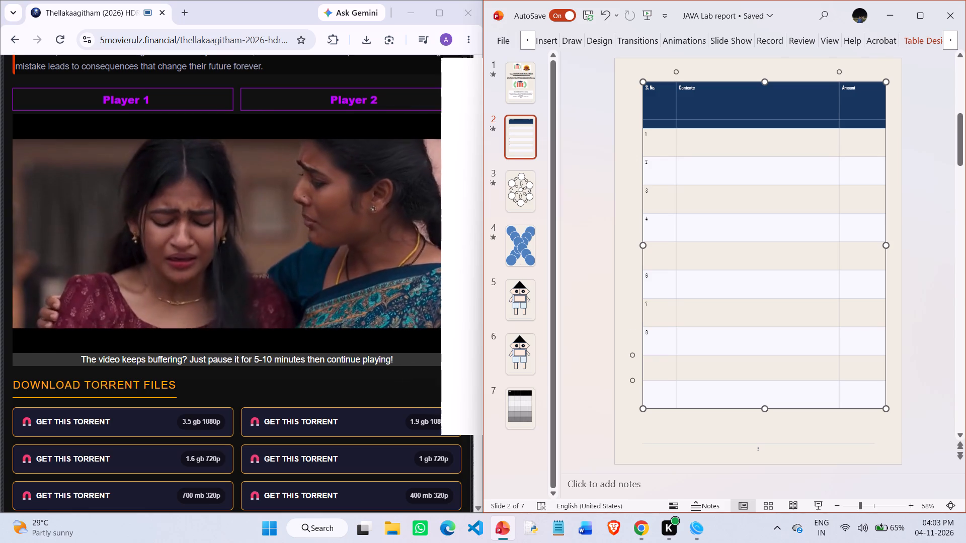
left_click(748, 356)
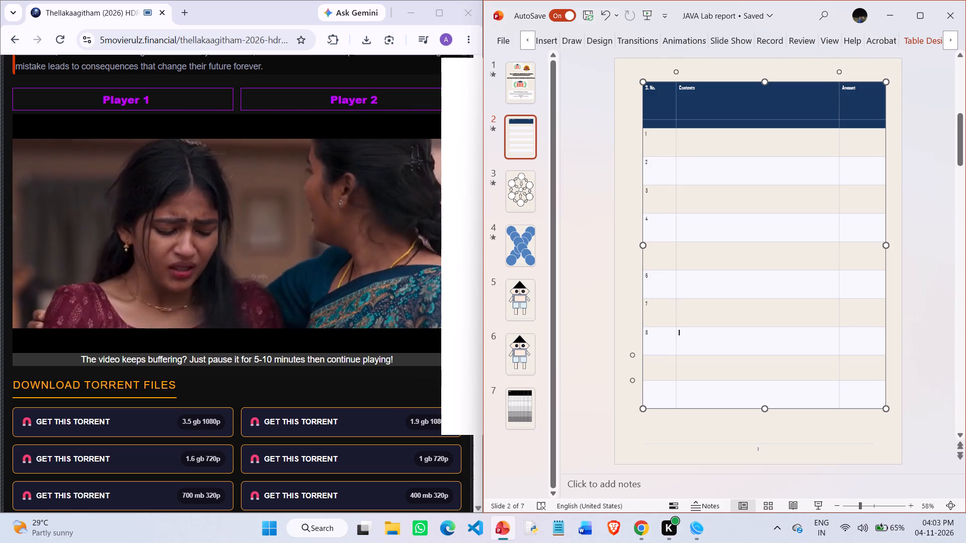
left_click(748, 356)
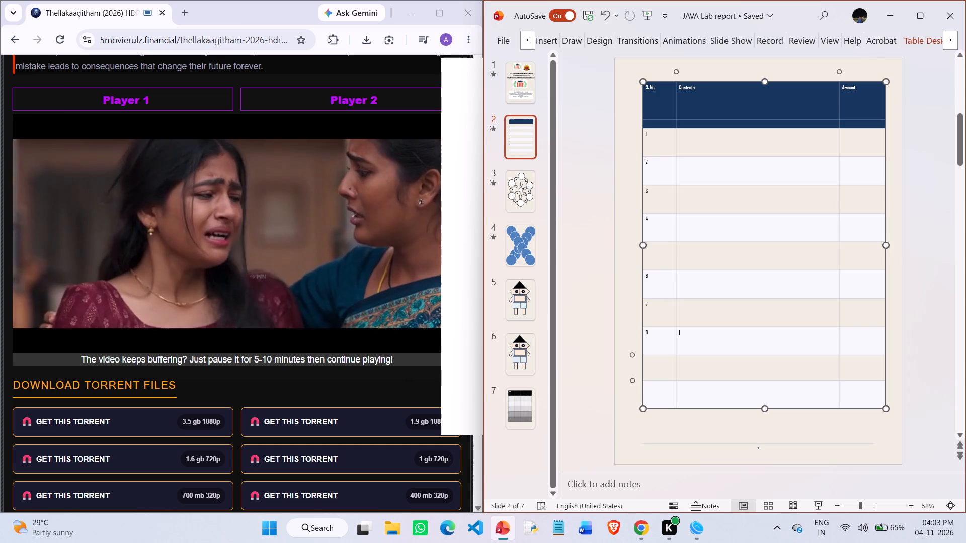
Clear the contents of all cells in the two unnumbered rows below row 8 in slide 2's table.
left_click(656, 375)
left_click_drag(656, 375, 871, 376)
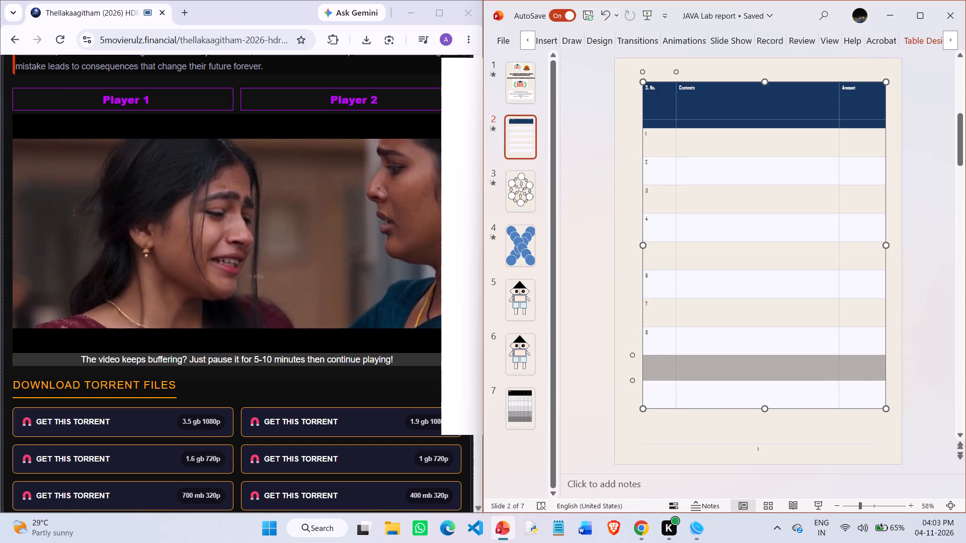
left_click_drag(871, 376, 871, 395)
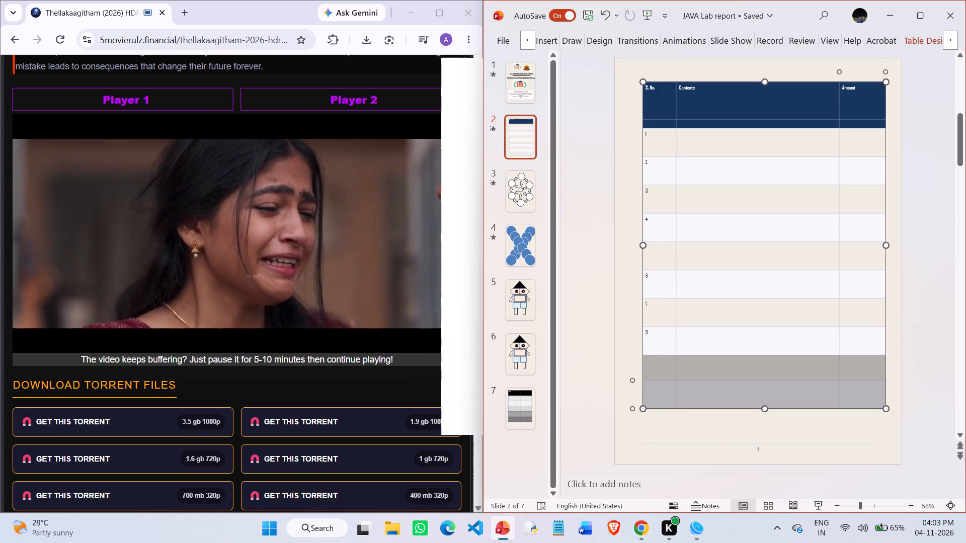
key("Delete")
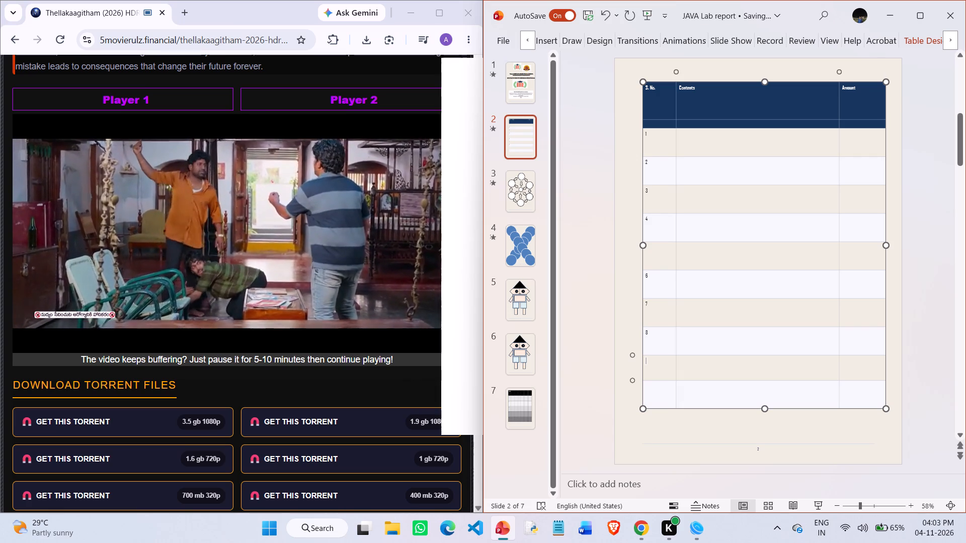
Shrink the row directly below row 8 in slide 2's table to a thin strip.
left_click(831, 360)
left_click(805, 356)
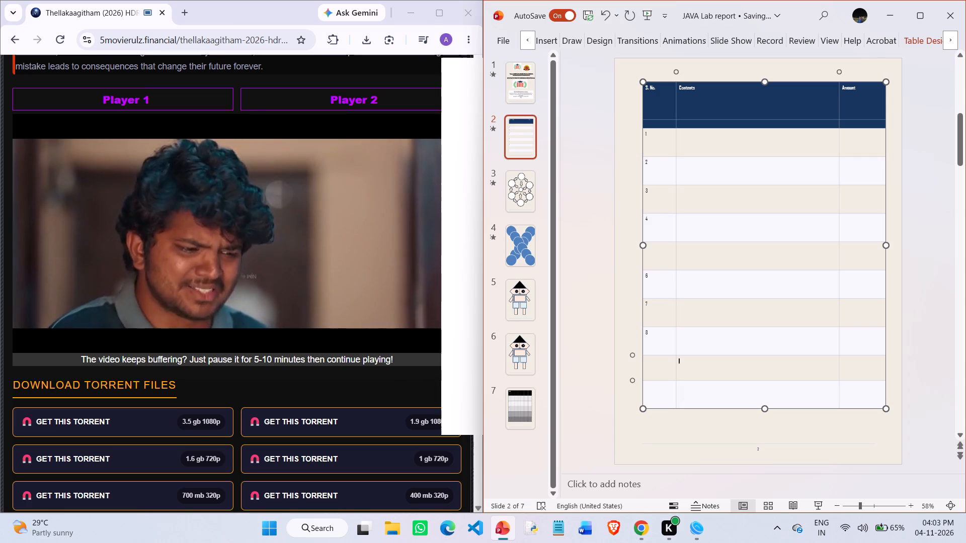
left_click_drag(798, 385, 797, 379)
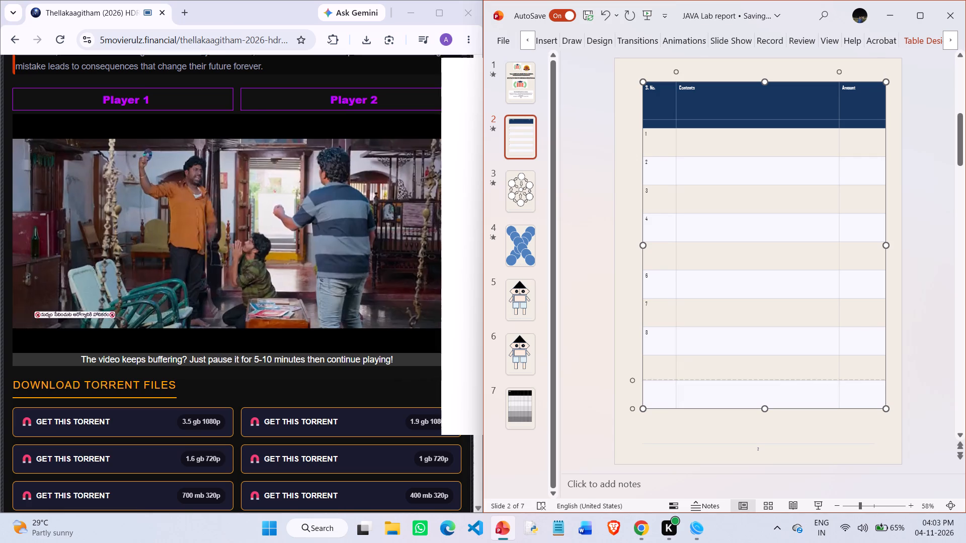
left_click_drag(797, 379, 789, 354)
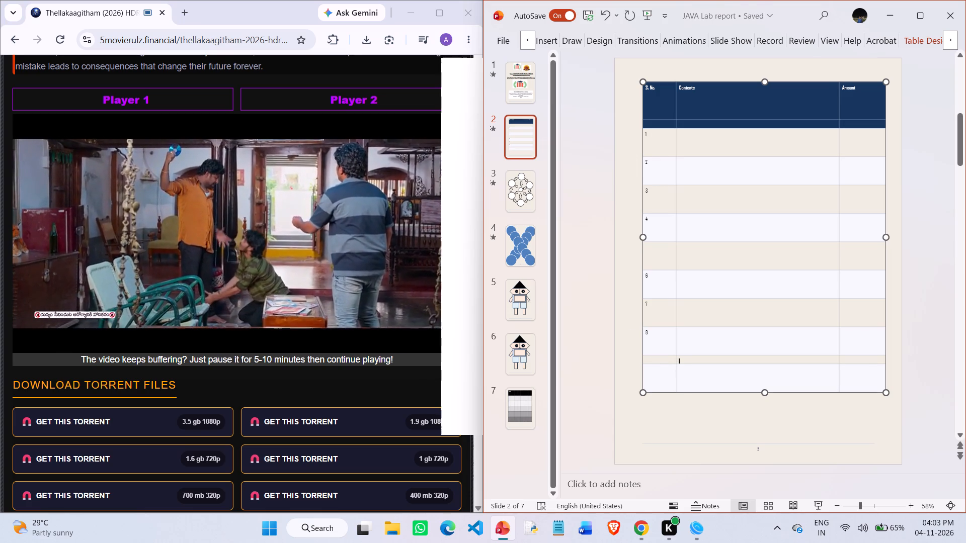
Shift slide 2's table slightly to the left on the slide, keeping its vertical position.
left_click(789, 392)
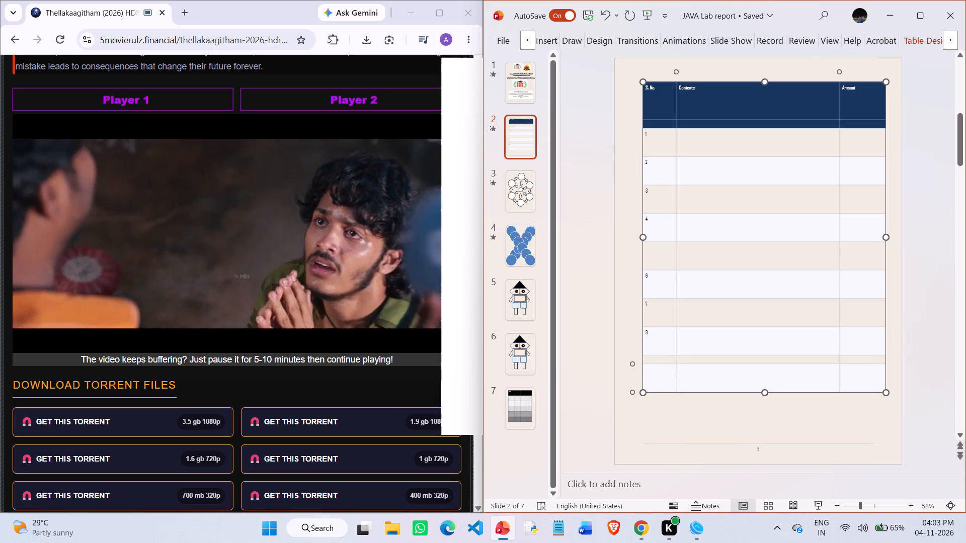
left_click_drag(782, 390, 782, 375)
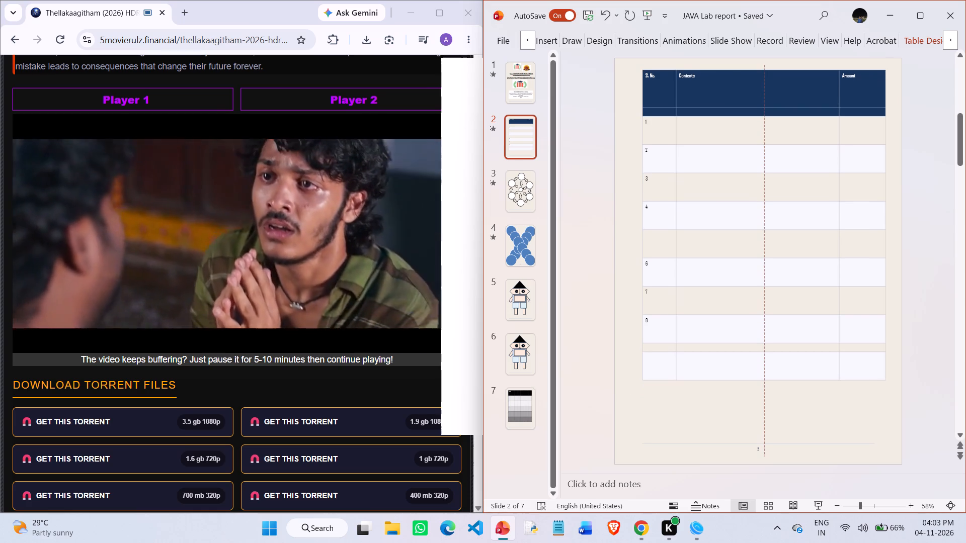
left_click_drag(782, 375, 775, 389)
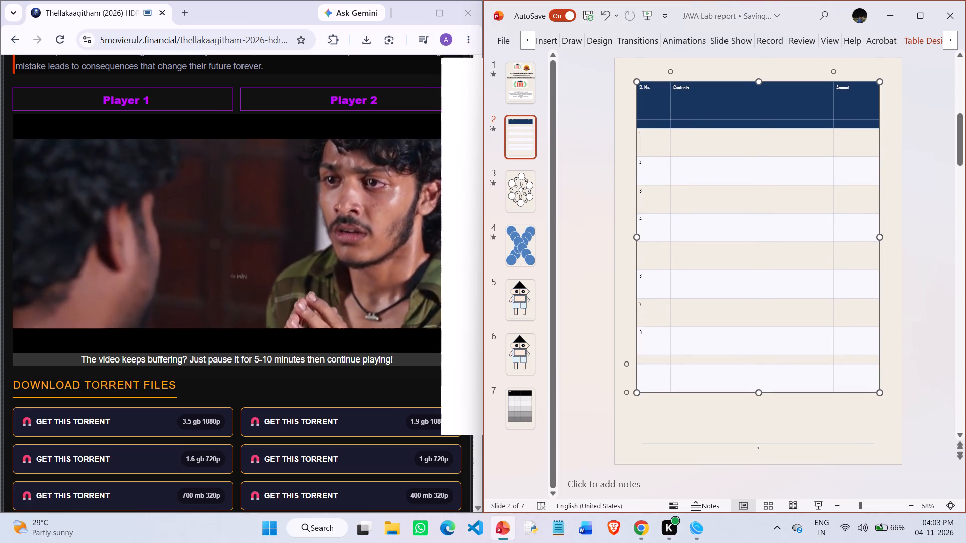
Reduce the last row of slide 2's table to a thin strip matching the row above it, and deselect the table.
left_click(778, 392)
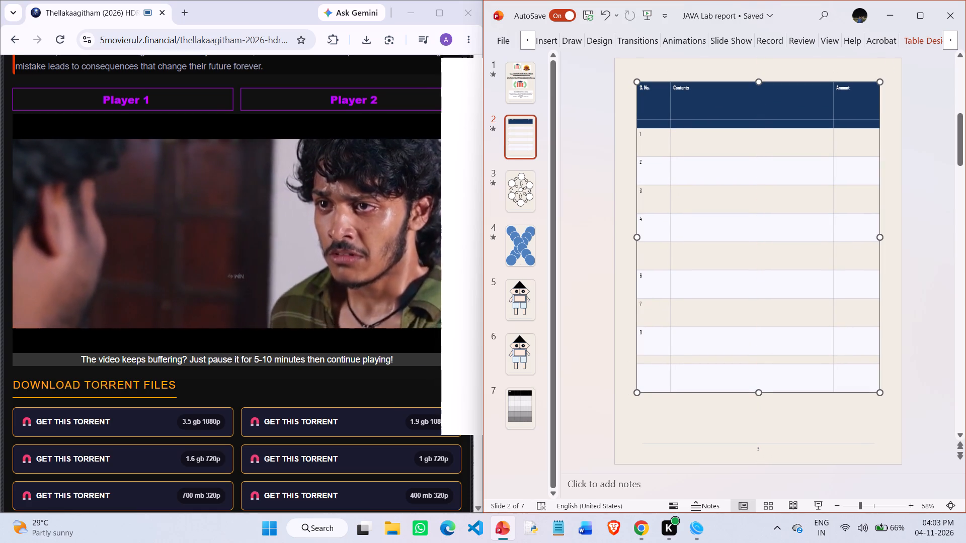
left_click_drag(775, 389, 778, 378)
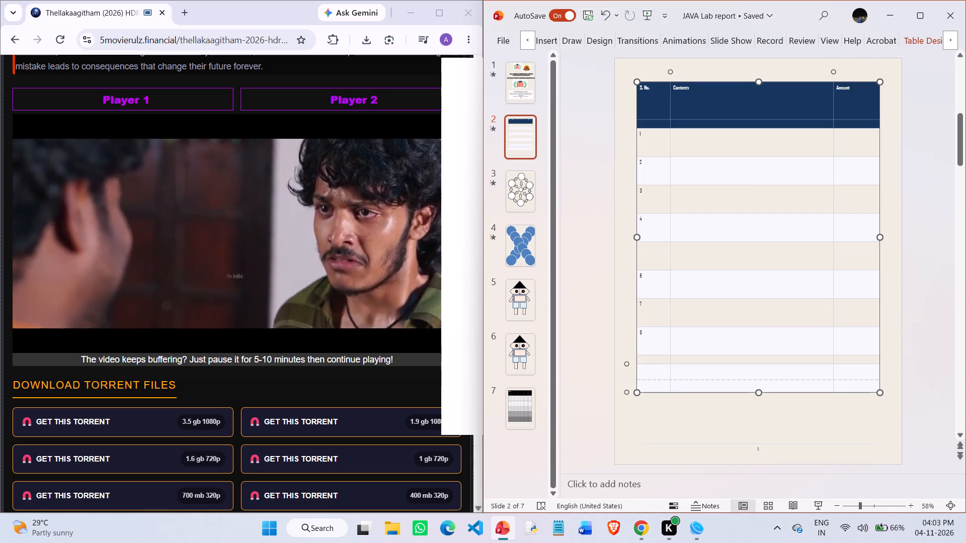
left_click_drag(778, 378, 769, 367)
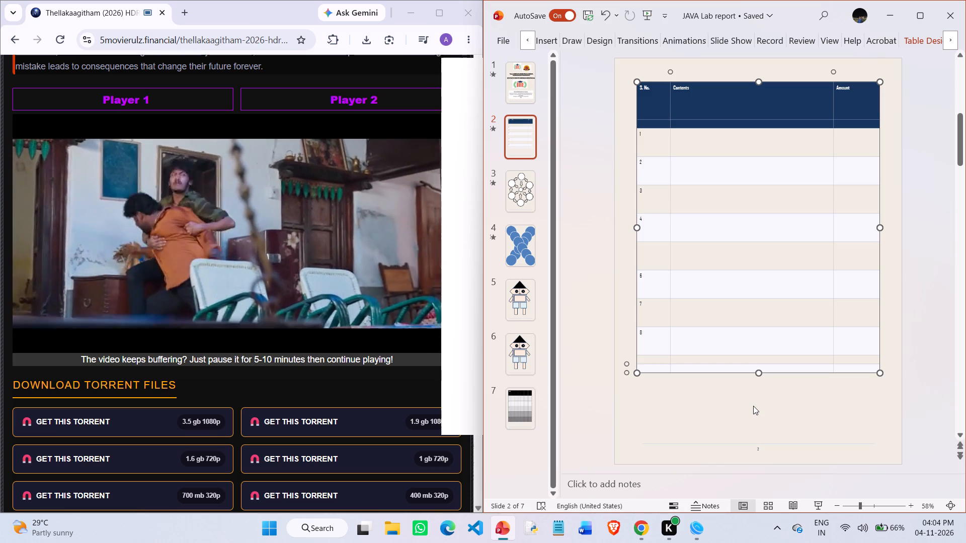
left_click(583, 267)
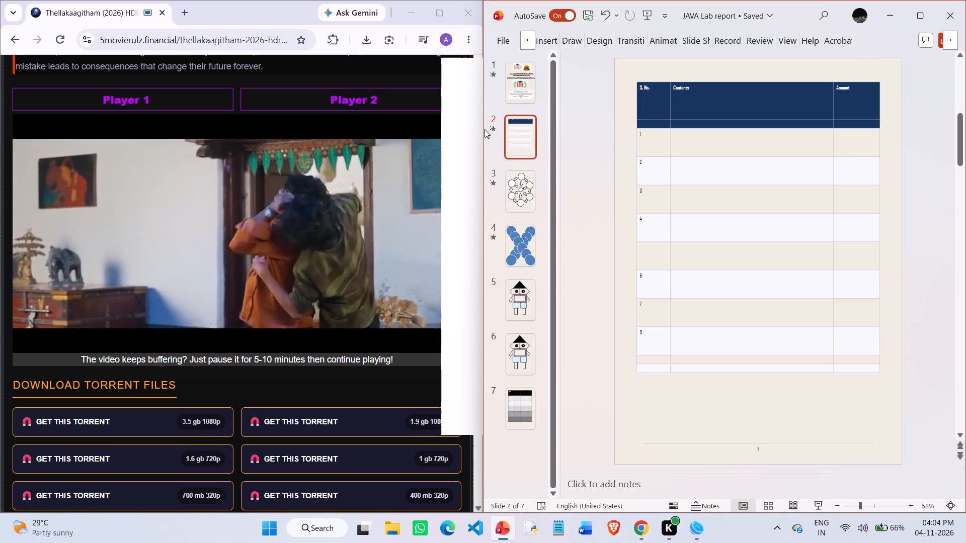
Switch to Chrome, maximize its window and set the movie player to full screen.
left_click(442, 14)
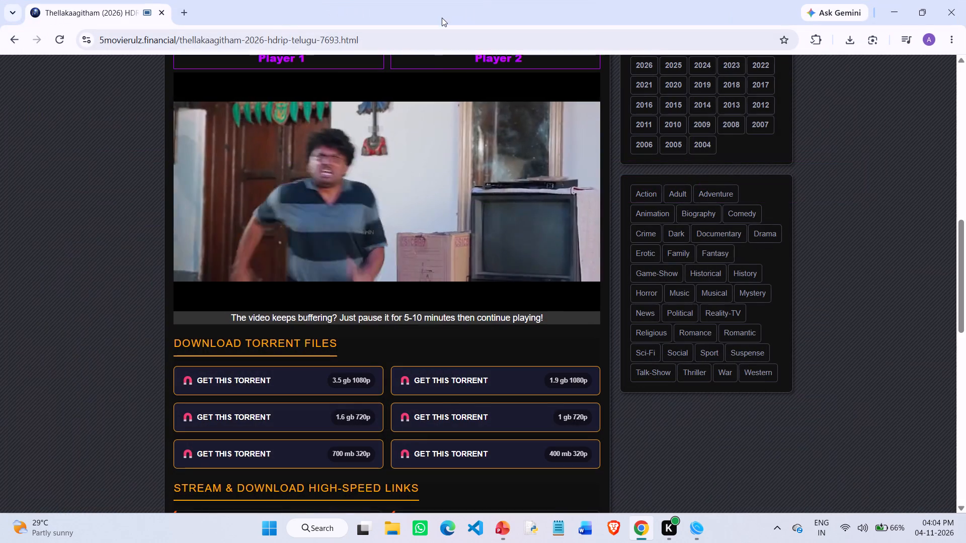
left_click(578, 290)
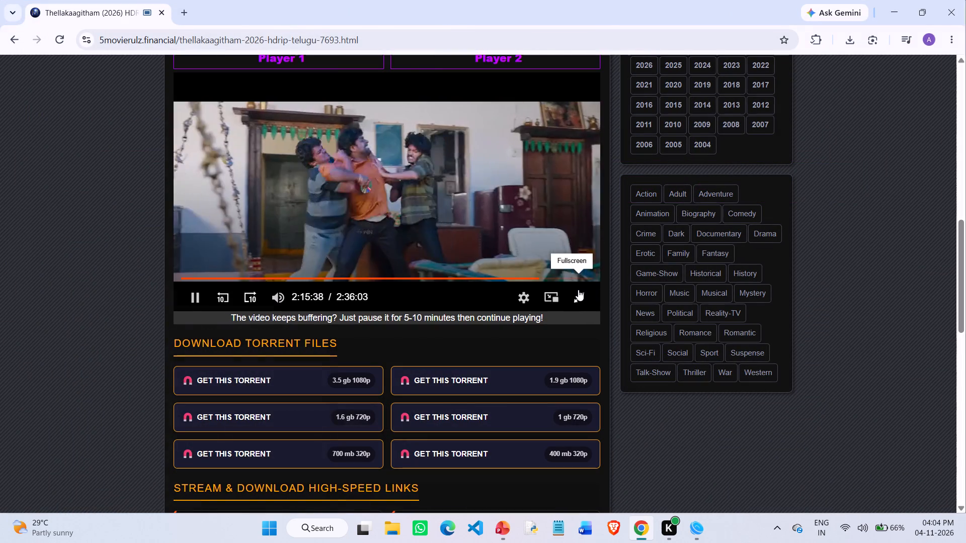